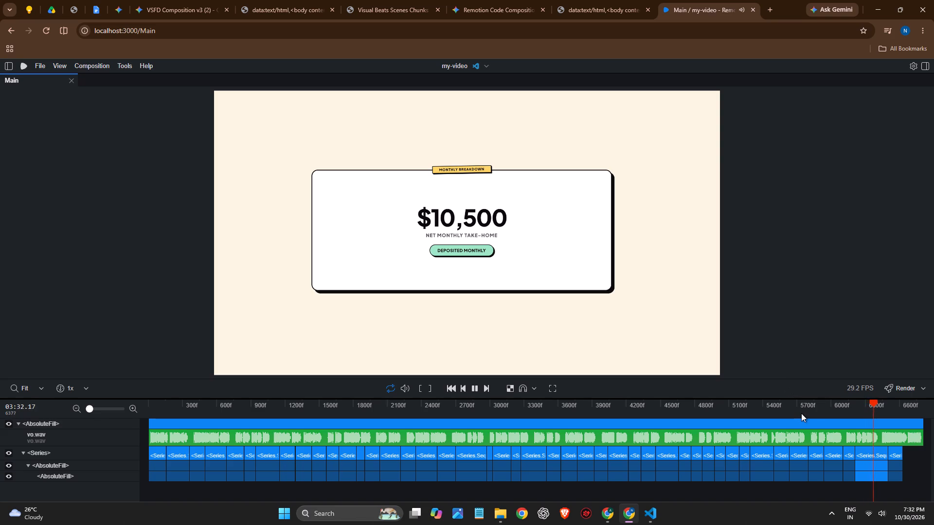
pyautogui.press('space')
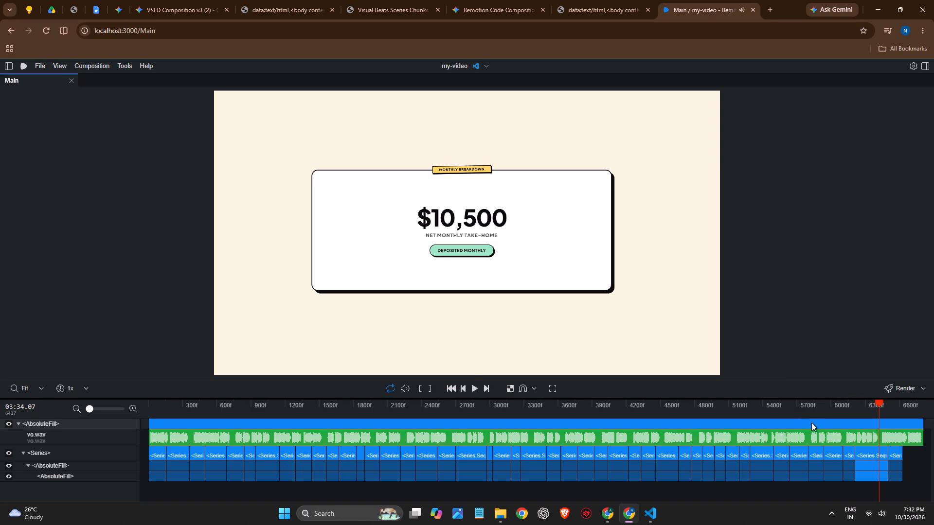
# Replay the Main preview from just before 03:18, covering the Cash Flow Leak and Case Study scenes, and pause at about 03:25.
pyautogui.click(826, 409)
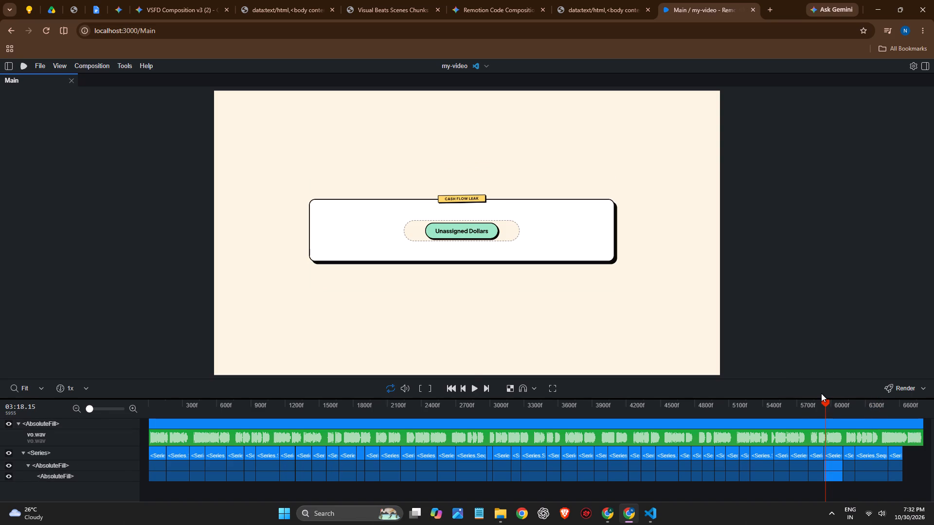
pyautogui.press('Down')
pyautogui.press('Left')
pyautogui.press('Down')
pyautogui.press('Left')
pyautogui.press('Left')
pyautogui.press('Left')
pyautogui.press('Left')
pyautogui.press('Left')
pyautogui.press('Left')
pyautogui.press('Left')
pyautogui.press('Left')
pyautogui.press('Left')
pyautogui.press('Left')
pyautogui.press('space')
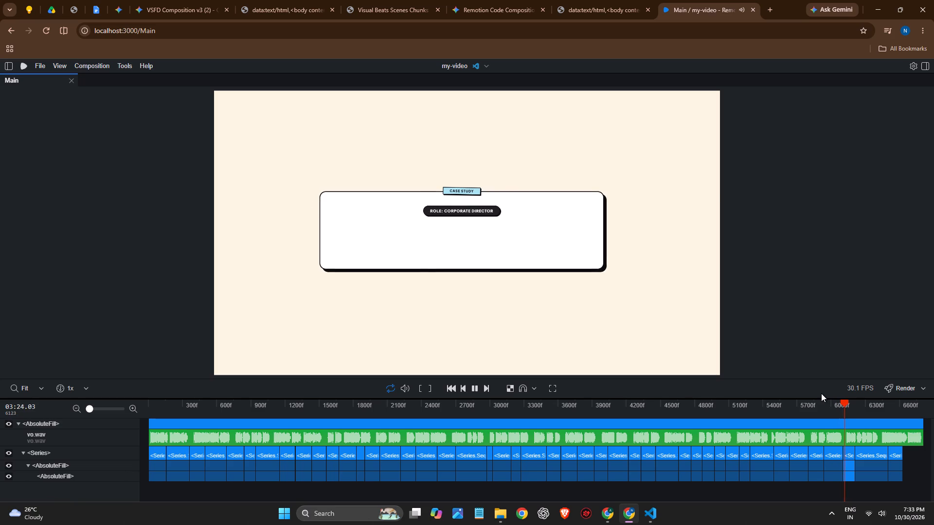
pyautogui.press('space')
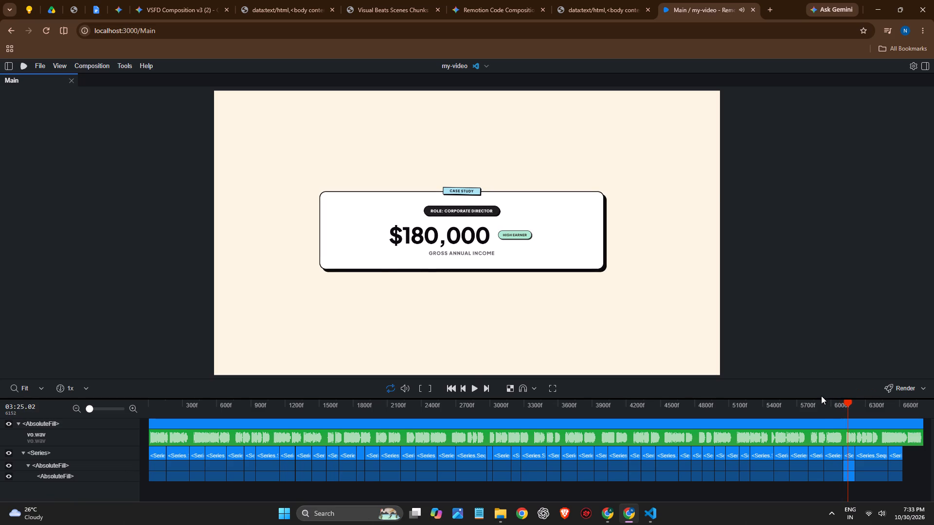
# Review earlier scenes from about 03:15, then further back through Default Economic Harvesting, pausing in the Default Assumption scene at about 03:09.
pyautogui.click(815, 406)
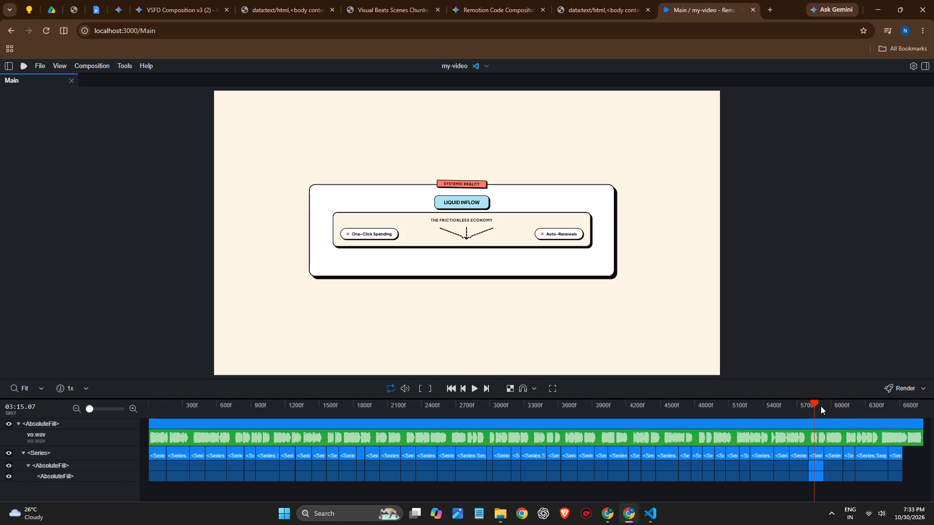
pyautogui.press('space')
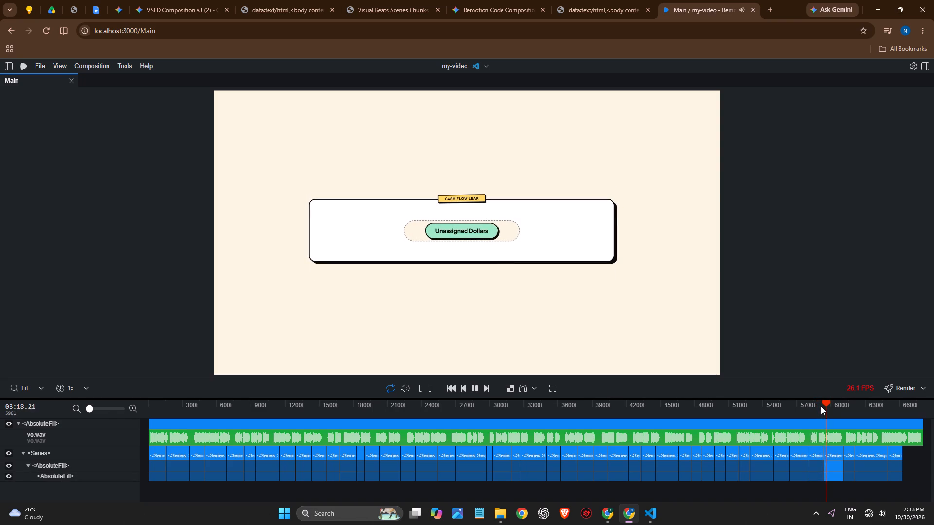
pyautogui.click(776, 404)
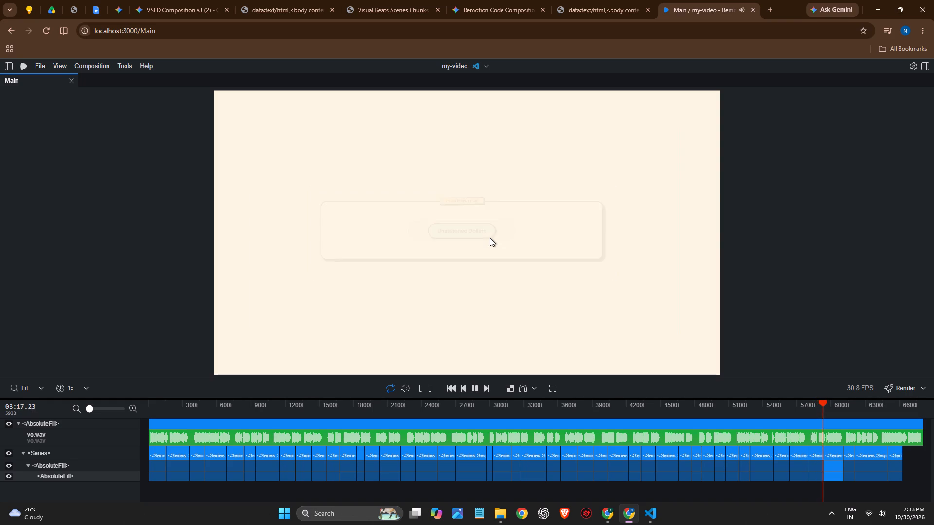
pyautogui.click(755, 404)
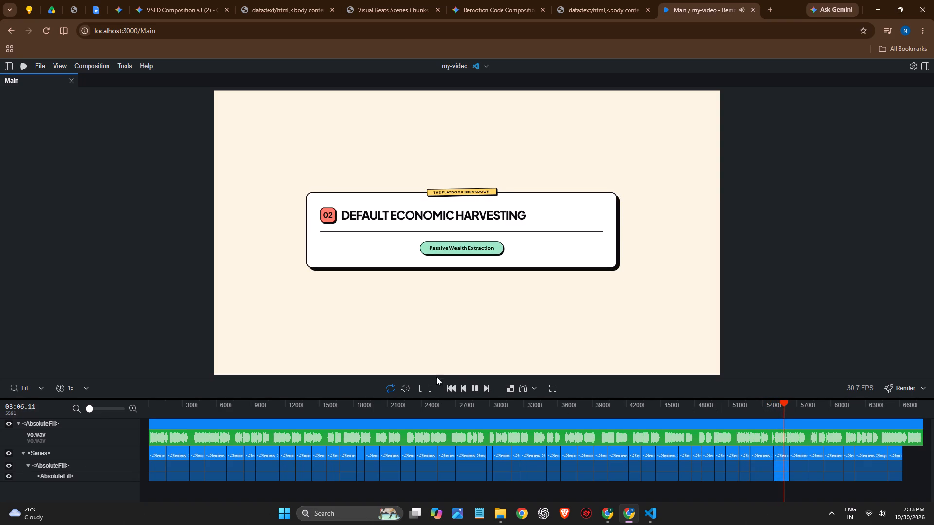
pyautogui.click(474, 385)
pyautogui.click(474, 385)
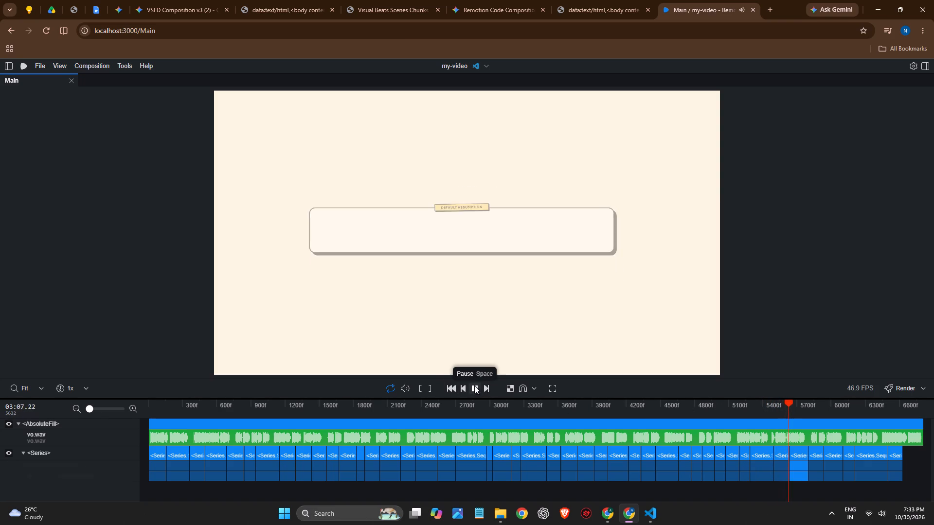
pyautogui.click(474, 385)
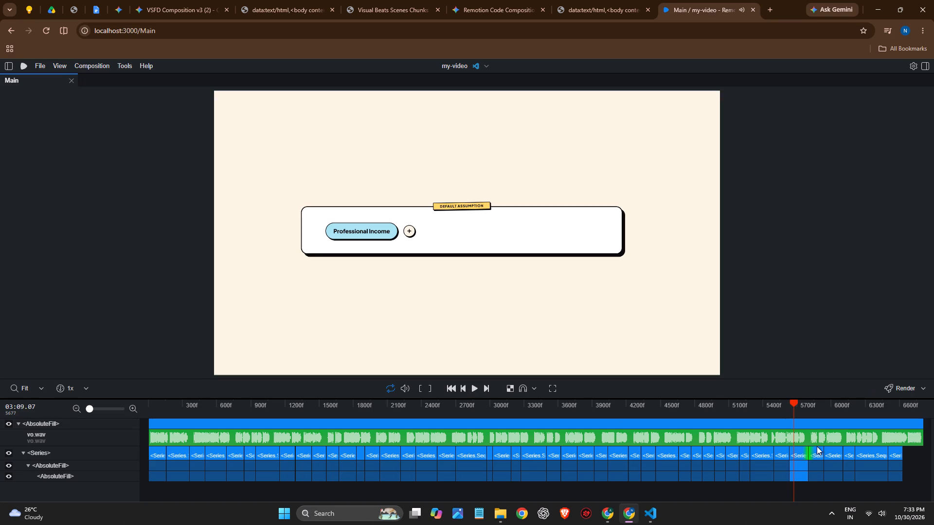
# Review the Automated Drain Engine scene around 02:56 to 02:59 in the Main preview, and return the playhead to the start.
pyautogui.click(762, 403)
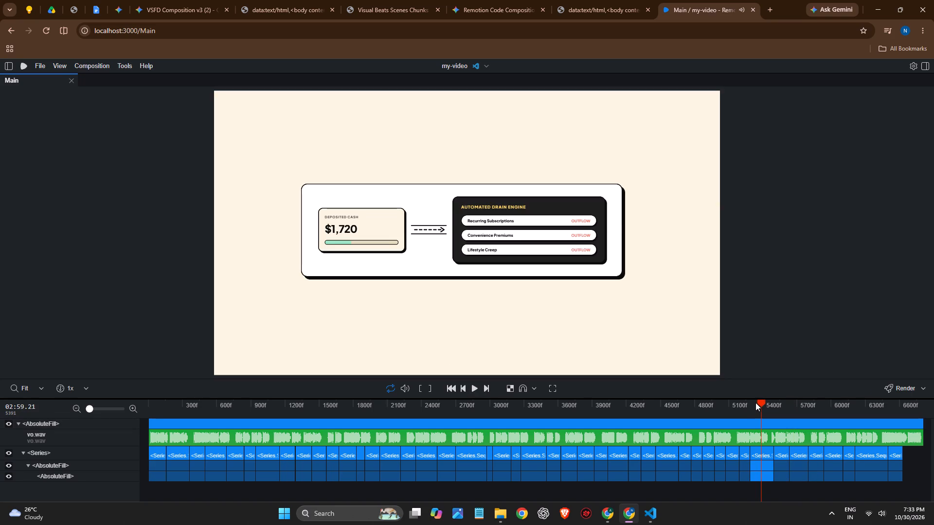
pyautogui.click(755, 402)
pyautogui.click(752, 402)
pyautogui.click(751, 402)
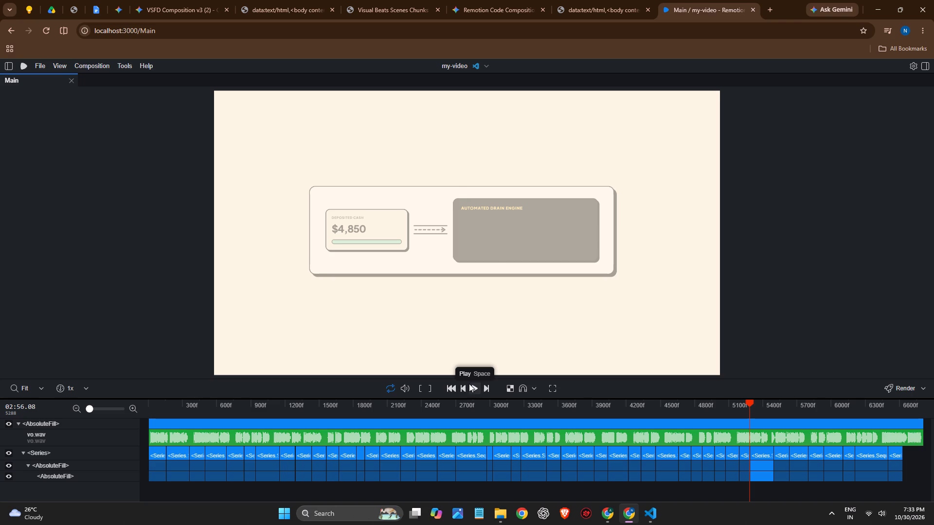
pyautogui.moveTo(746, 403); pyautogui.dragTo(142, 401)
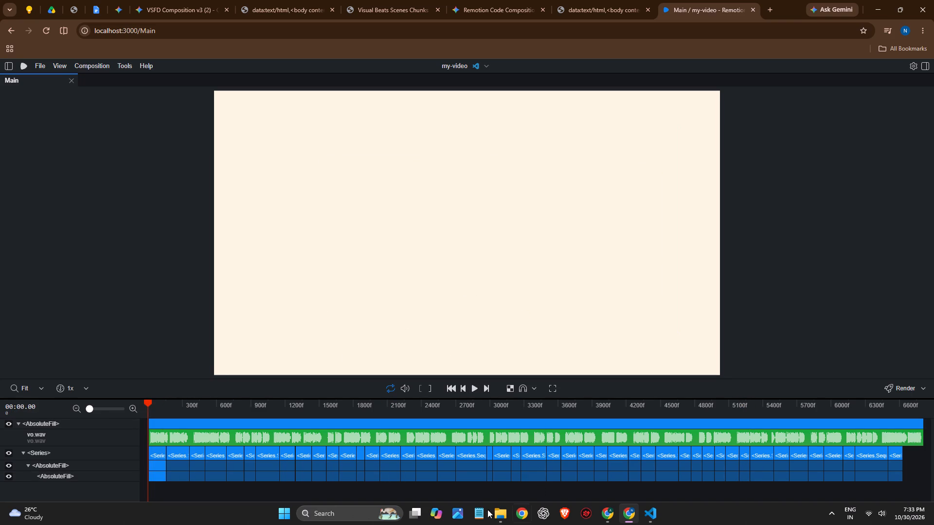
# In File Explorer, open Visual Beats Scenes Chunks Frames.json from the Visuals folder, look through its scene entries in Notepad, and close it.
pyautogui.click(493, 516)
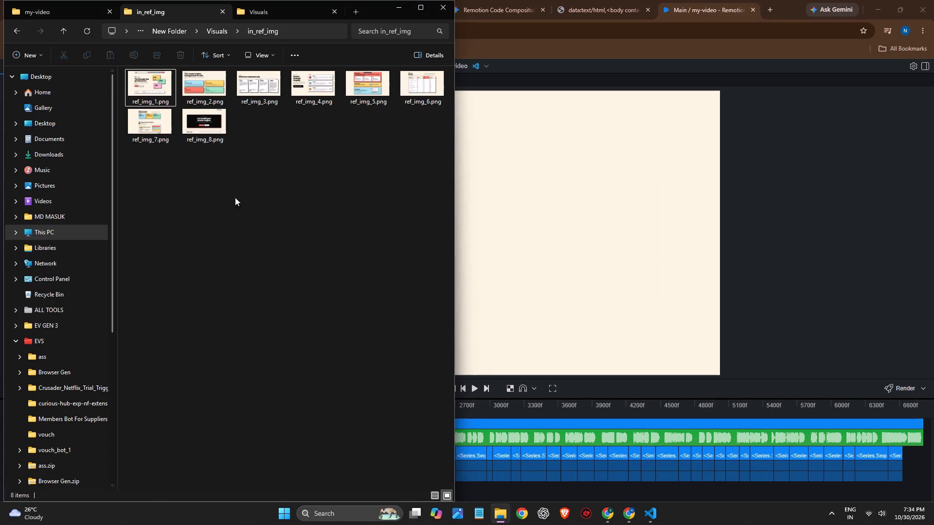
pyautogui.click(264, 10)
pyautogui.click(230, 226)
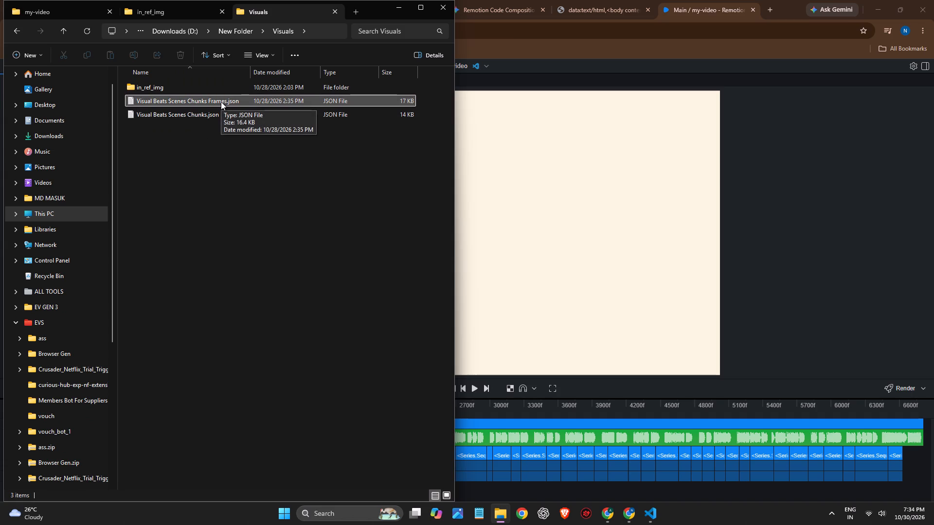
pyautogui.doubleClick(221, 102)
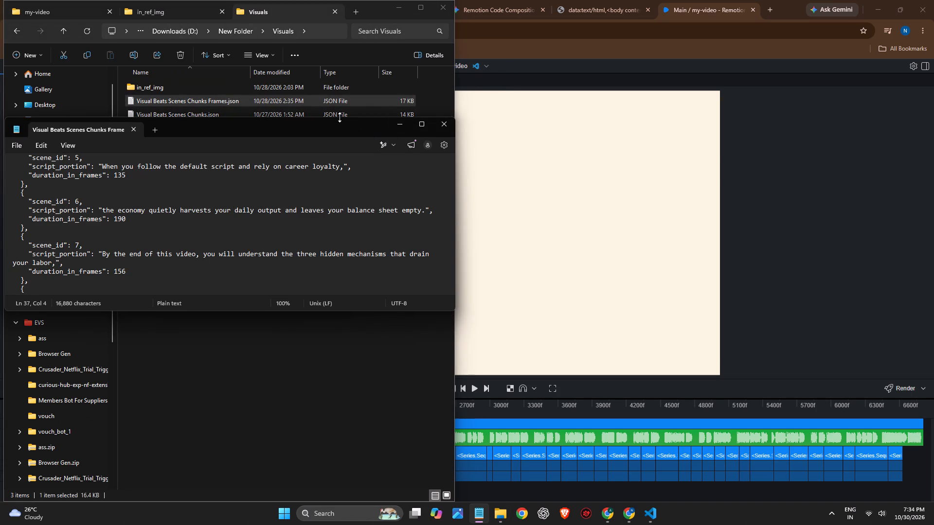
pyautogui.rightClick(437, 125)
pyautogui.click(437, 125)
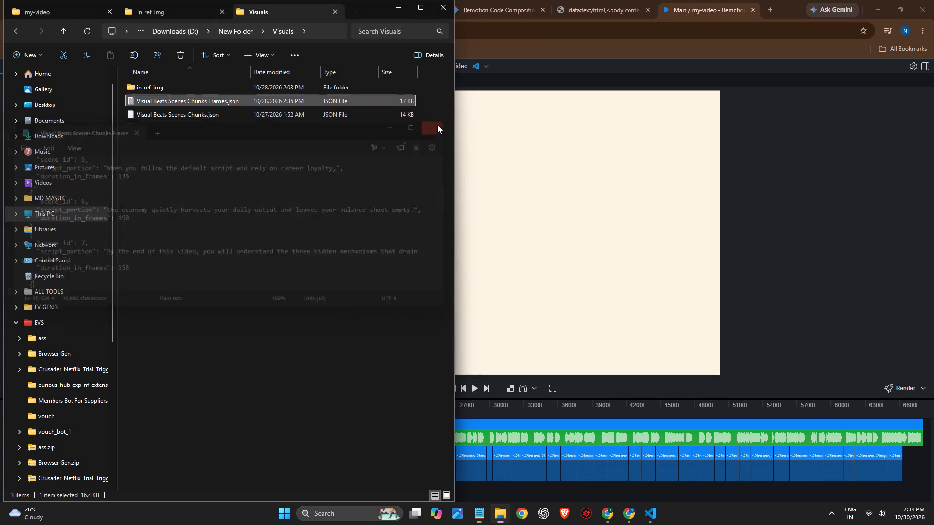
pyautogui.click(408, 172)
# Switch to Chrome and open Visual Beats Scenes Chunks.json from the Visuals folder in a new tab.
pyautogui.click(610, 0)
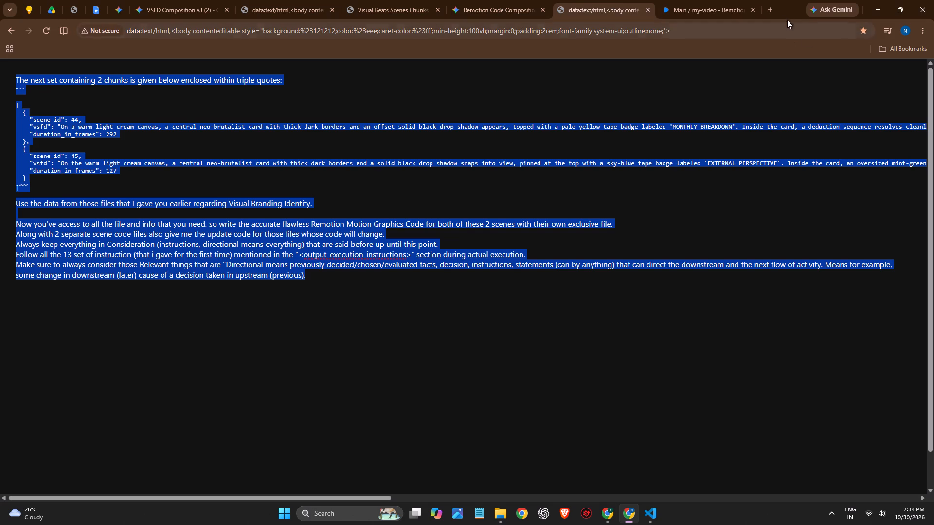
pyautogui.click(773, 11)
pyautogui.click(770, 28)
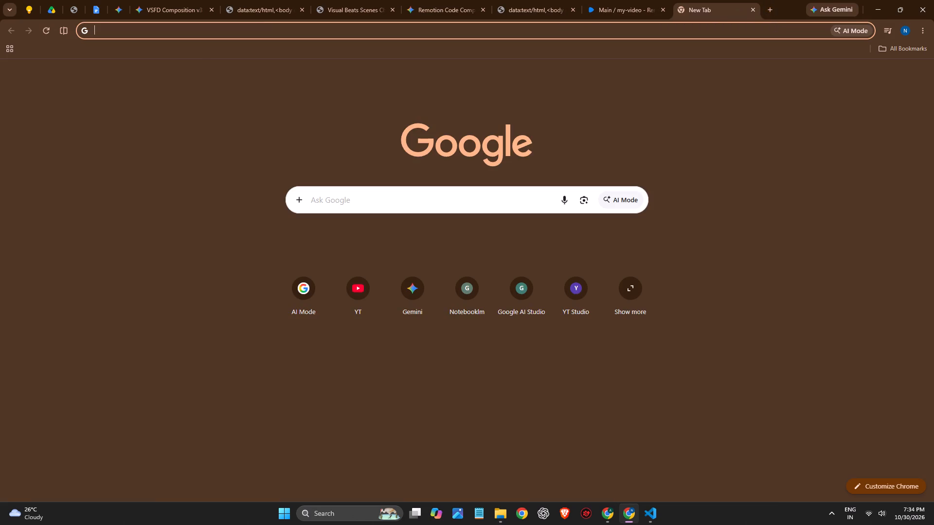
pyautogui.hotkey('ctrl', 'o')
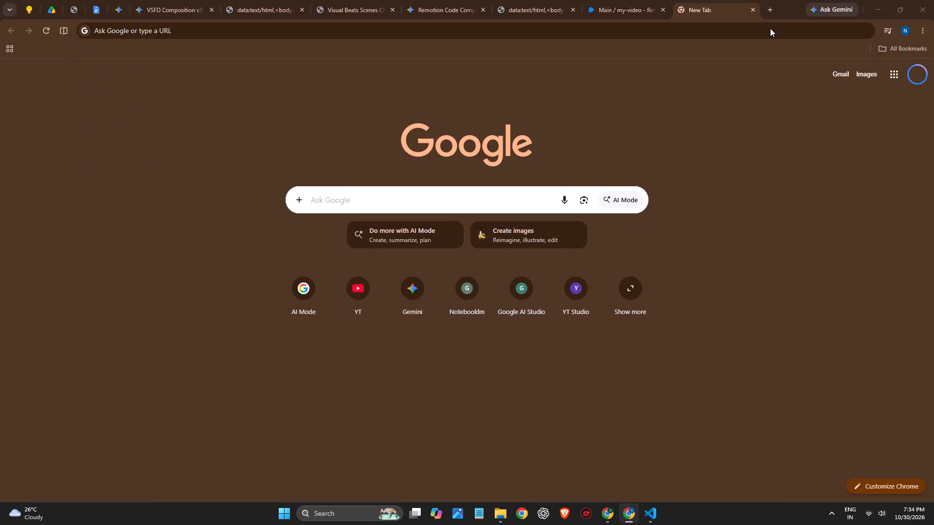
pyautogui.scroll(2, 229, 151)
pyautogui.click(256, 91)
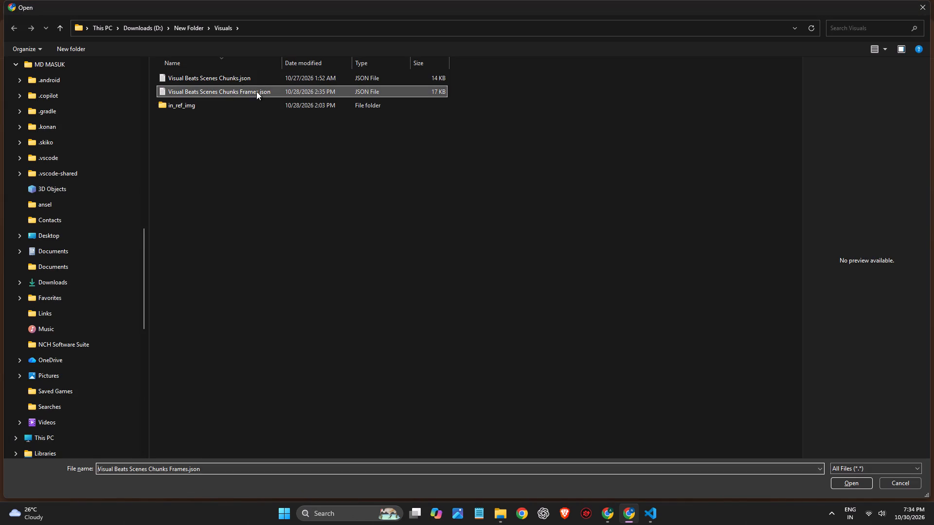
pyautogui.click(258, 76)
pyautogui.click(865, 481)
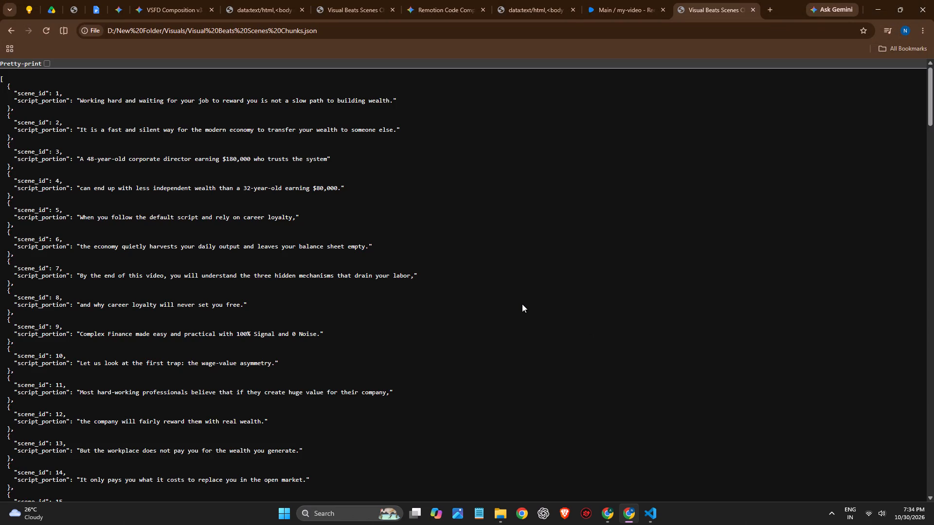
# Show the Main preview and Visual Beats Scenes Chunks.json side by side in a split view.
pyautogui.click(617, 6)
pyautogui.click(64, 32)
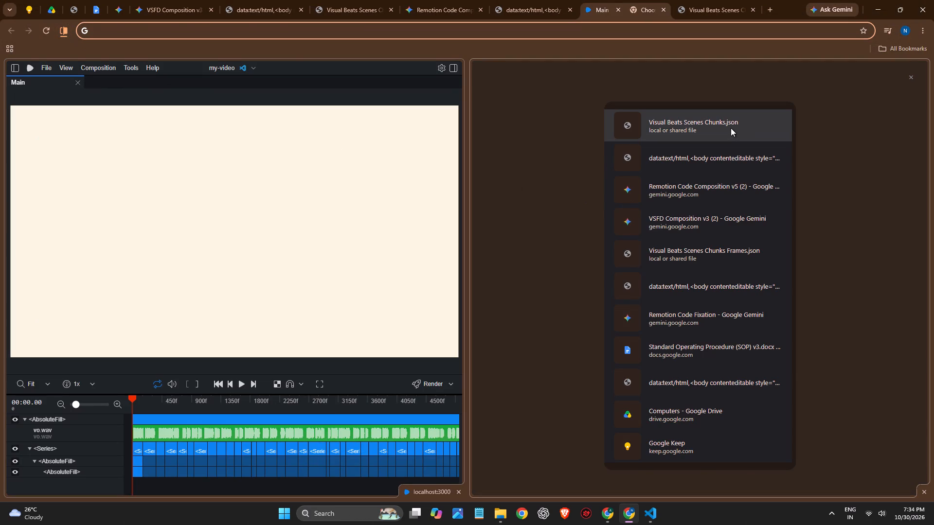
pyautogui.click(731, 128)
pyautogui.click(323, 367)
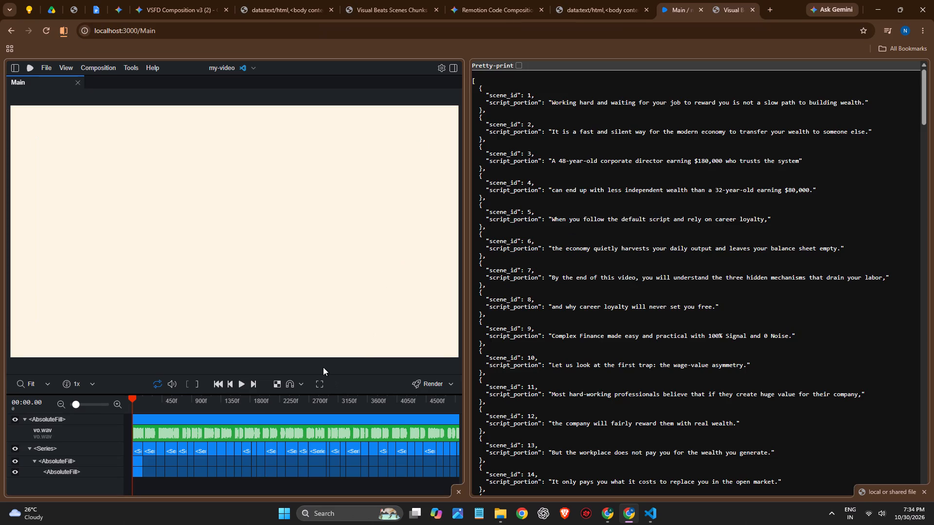
# Play the Main preview from the start through the Case Profile comparison, pausing at about 00:22 in The Default Script scene.
pyautogui.press('space')
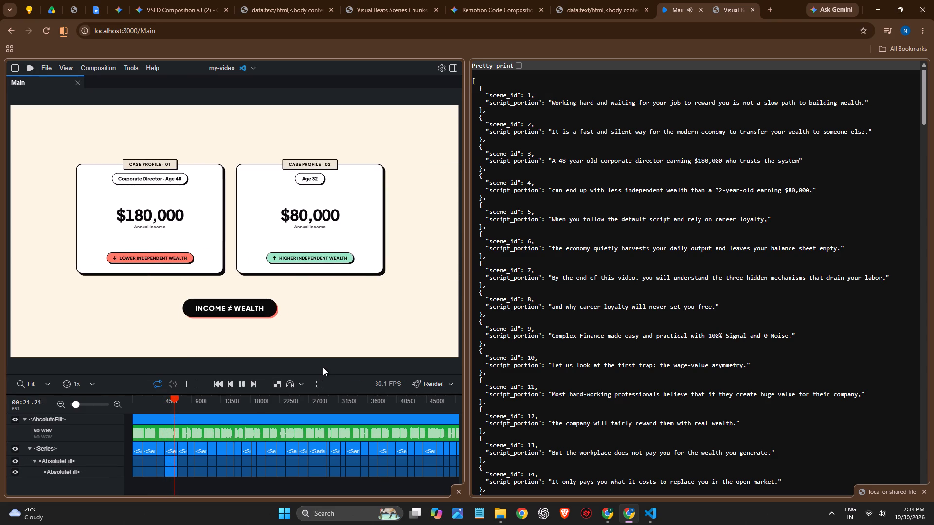
pyautogui.press('space')
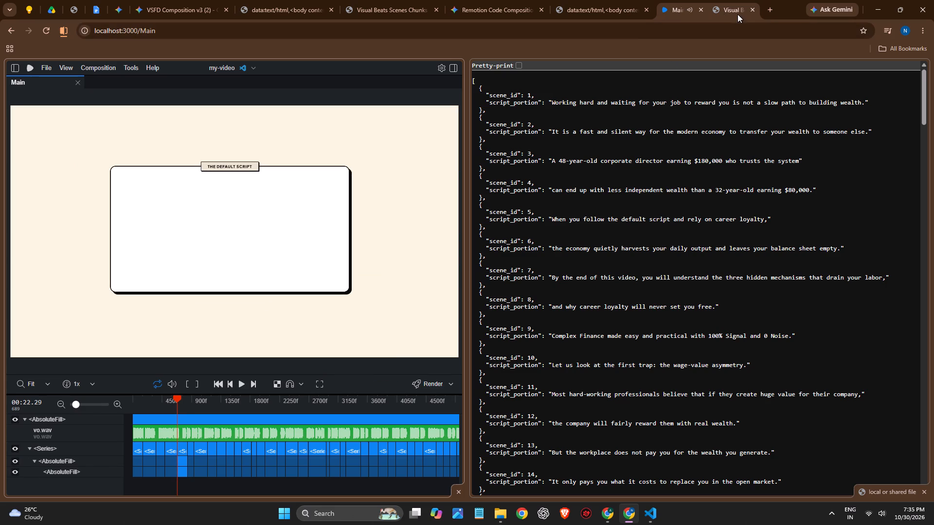
# Close Visual Beats Scenes Chunks.json and open Visual Beats Scenes Chunks Frames.json from the Visuals folder in a new tab instead.
pyautogui.click(752, 9)
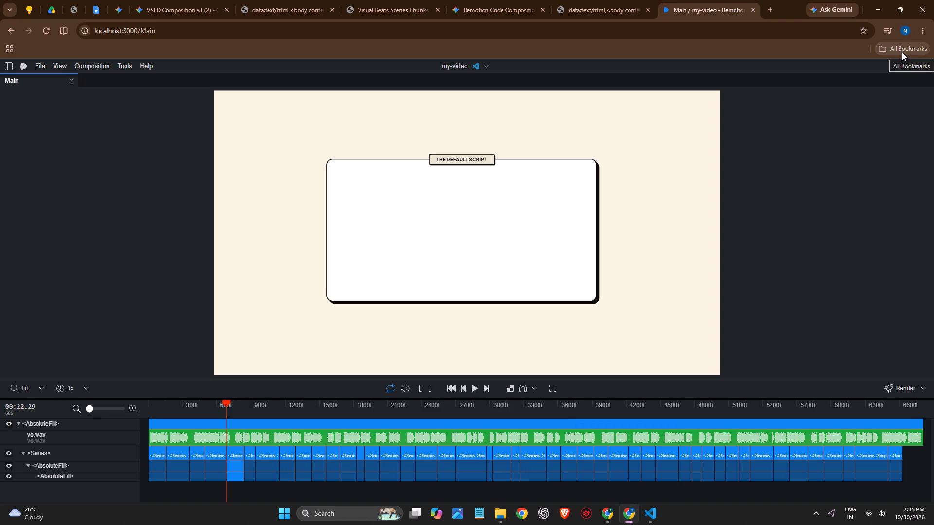
pyautogui.click(769, 8)
pyautogui.hotkey('ctrl', 'o')
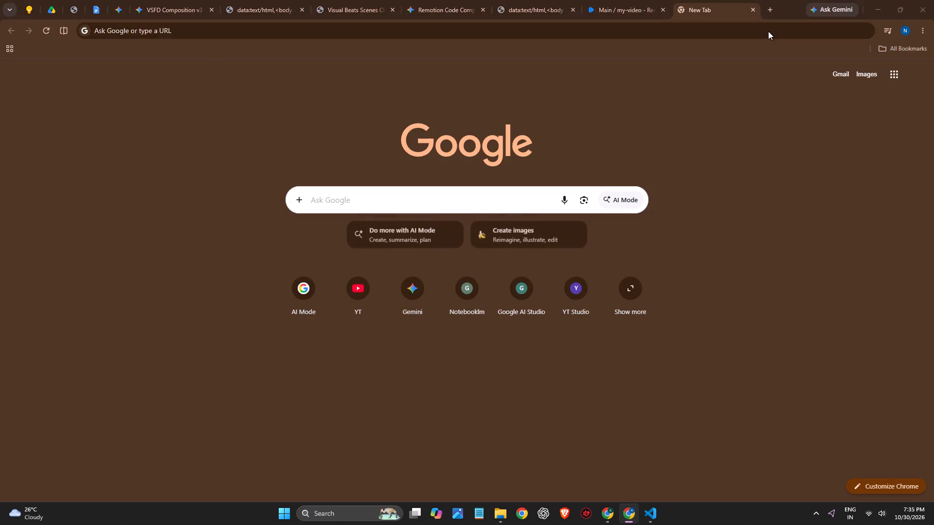
pyautogui.scroll(2, 258, 90)
pyautogui.click(259, 87)
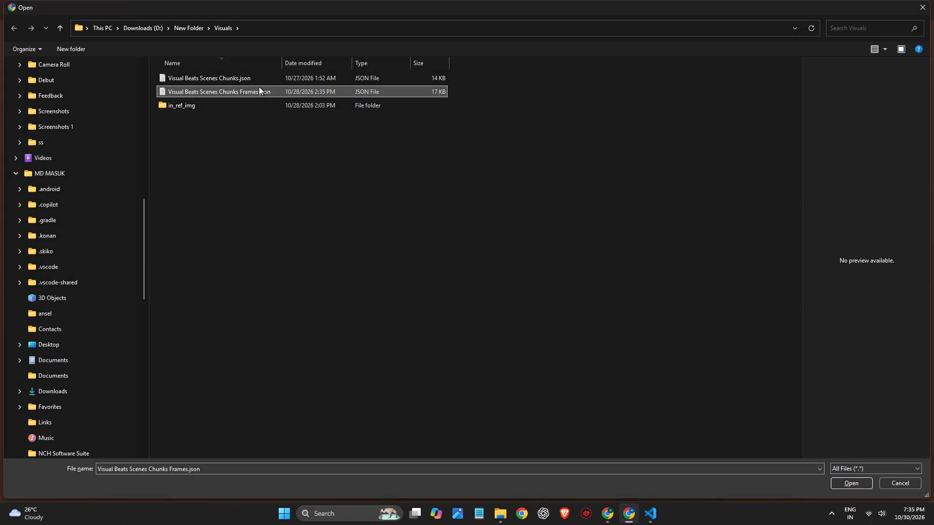
pyautogui.press('Return')
# Show the Main preview and Visual Beats Scenes Chunks Frames.json side by side in a split view.
pyautogui.click(641, 0)
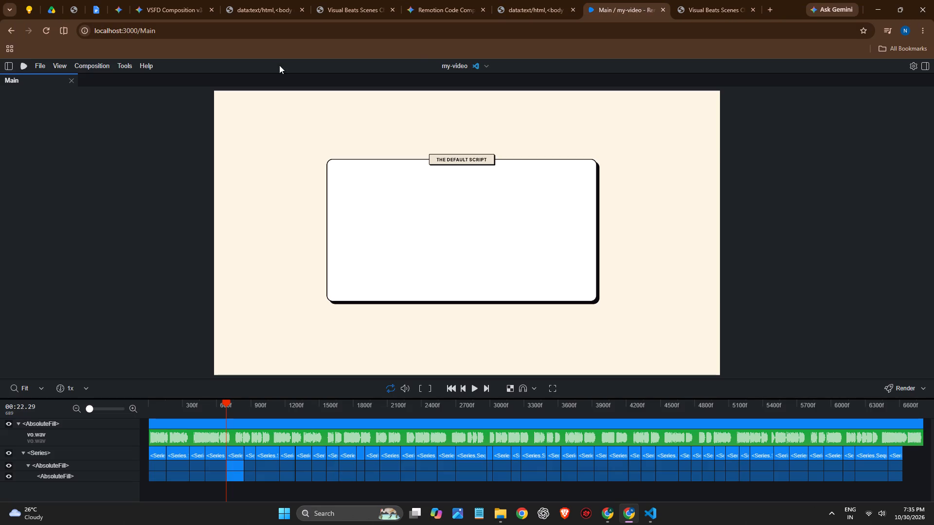
pyautogui.click(63, 35)
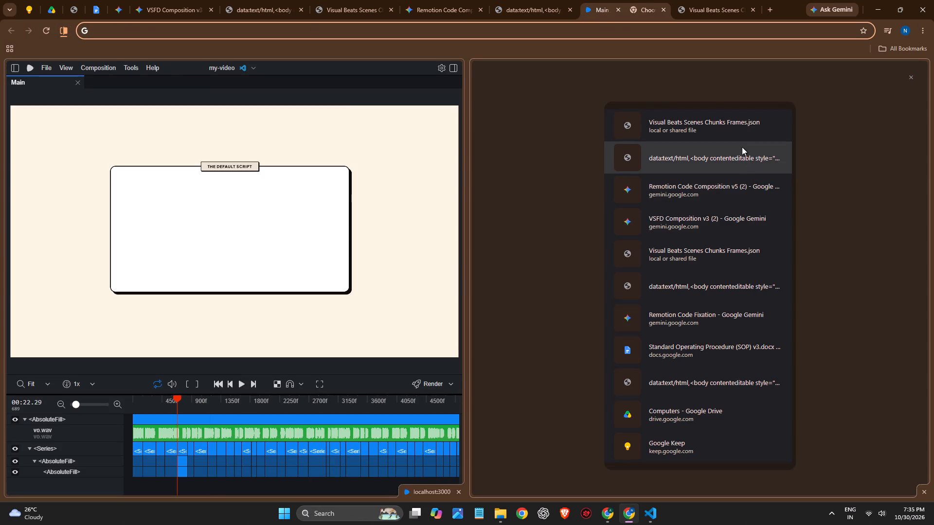
pyautogui.click(739, 139)
pyautogui.click(338, 364)
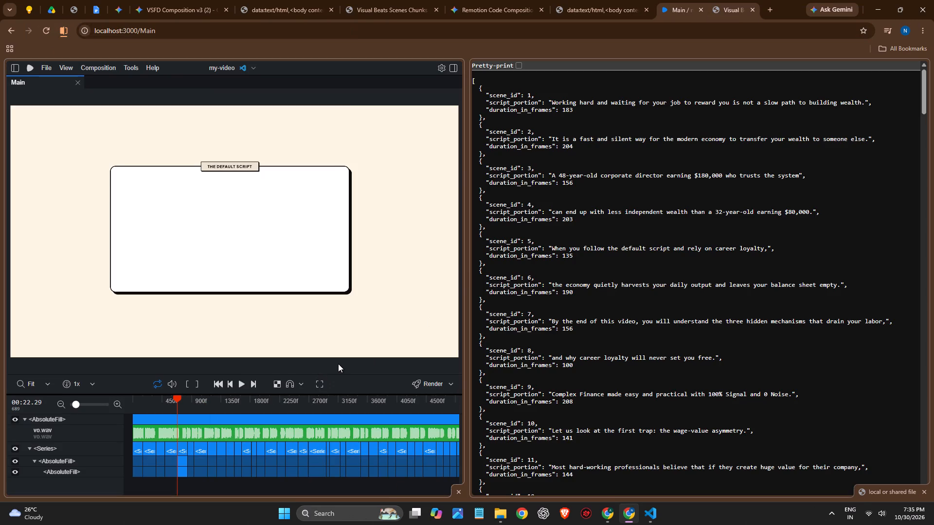
# Play the Main preview from about 00:22 to The Loyalty Trap scene, and replay it from the start, pausing at about 00:10.
pyautogui.press('space')
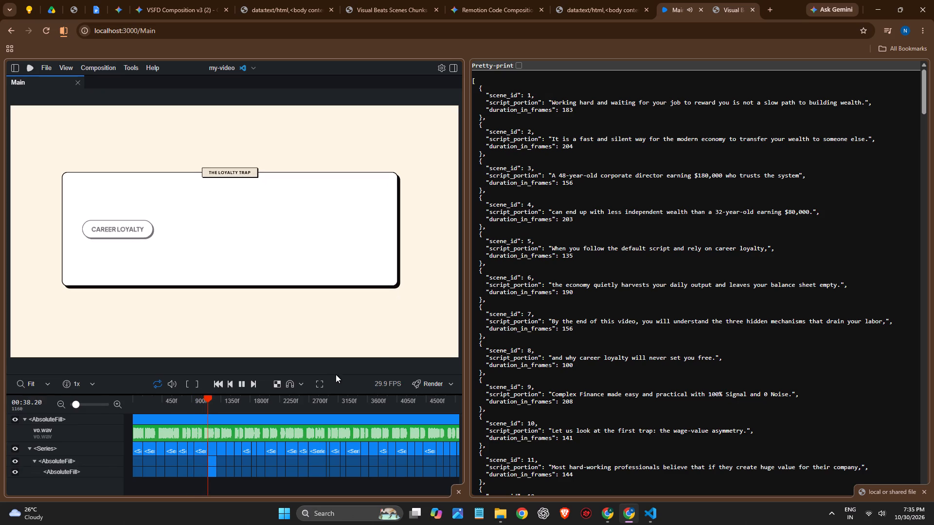
pyautogui.click(185, 401)
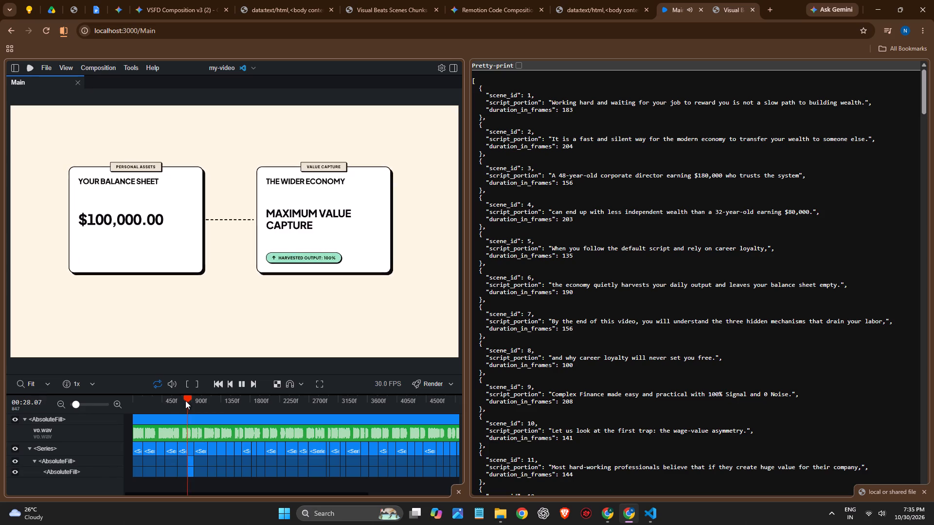
pyautogui.moveTo(191, 399); pyautogui.dragTo(127, 398)
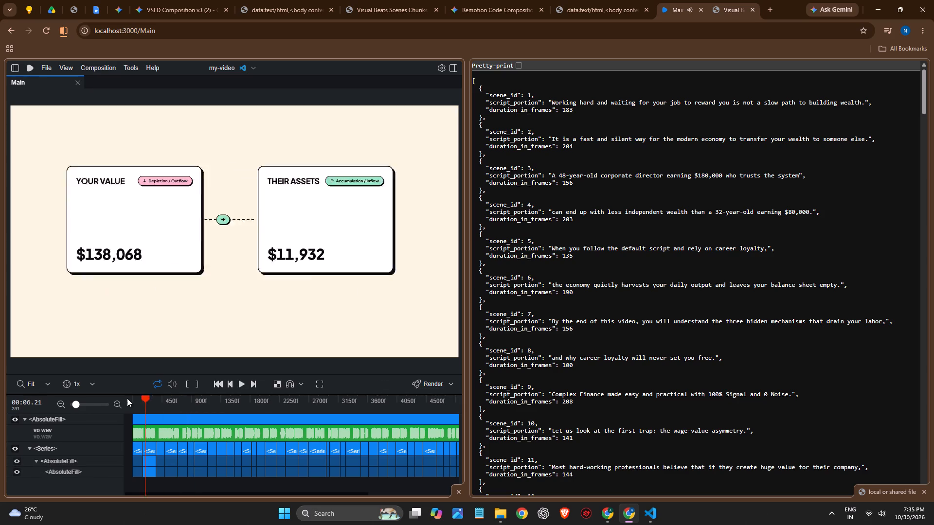
pyautogui.moveTo(127, 398); pyautogui.dragTo(118, 398)
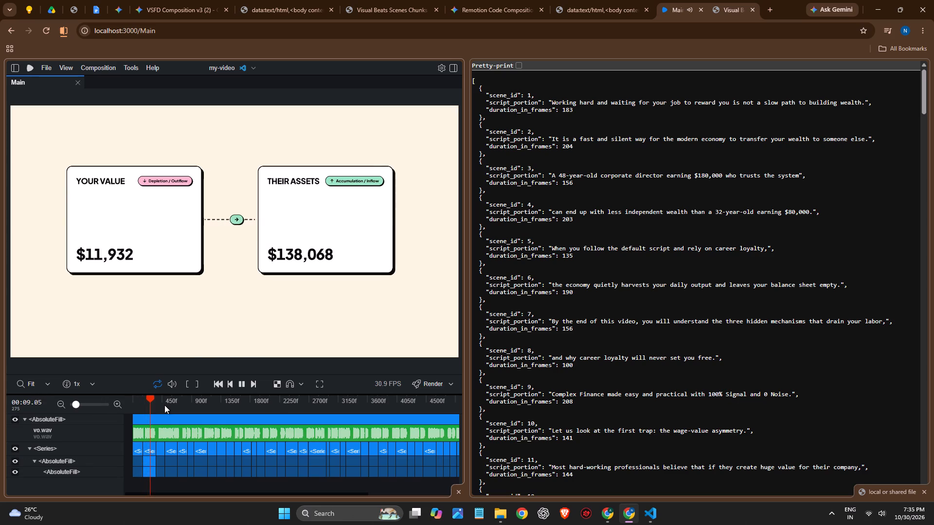
pyautogui.press('space')
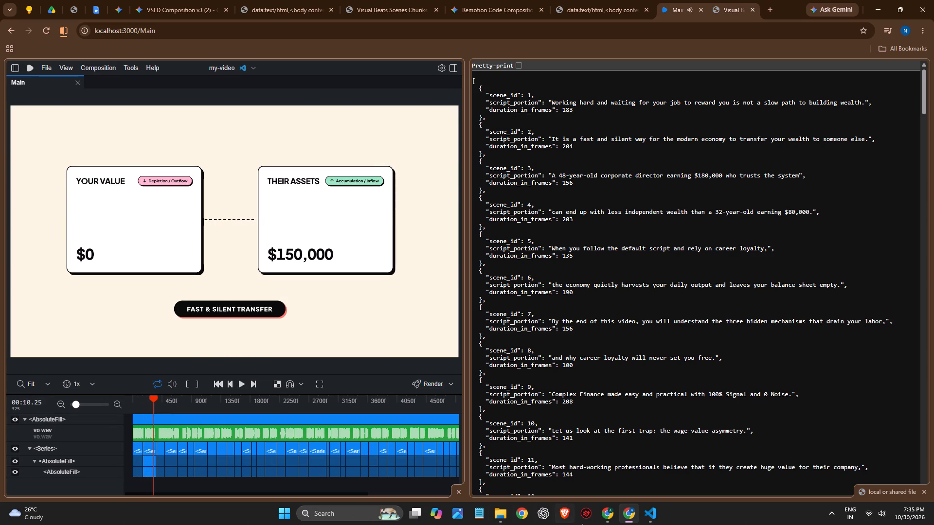
# Open the first other Chrome profile's window with the Google Drive folder holding final_rendered_video.mp4, and widen it beside the scene JSON.
pyautogui.click(901, 29)
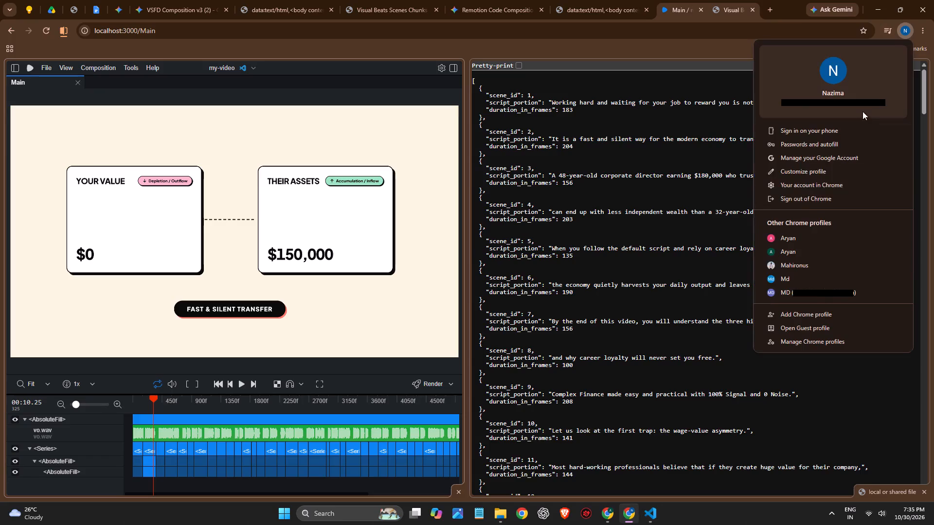
pyautogui.click(810, 236)
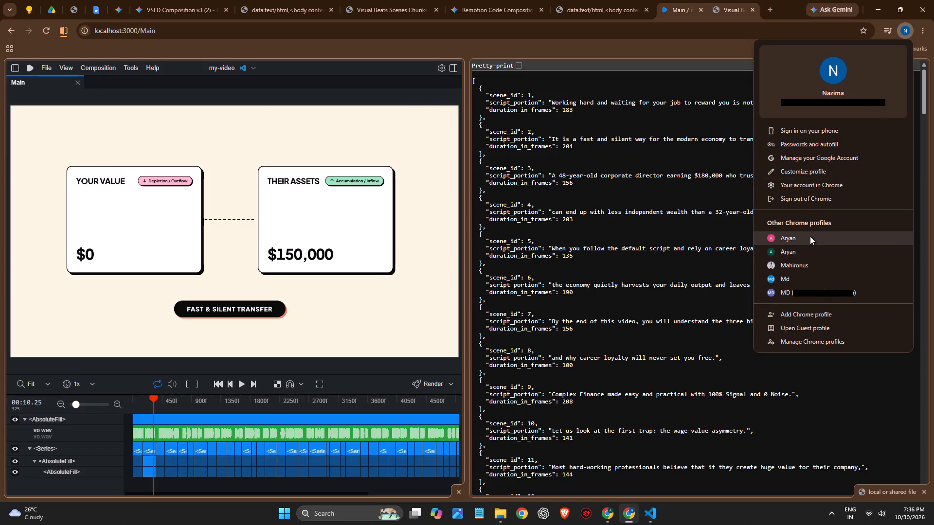
pyautogui.click(810, 236)
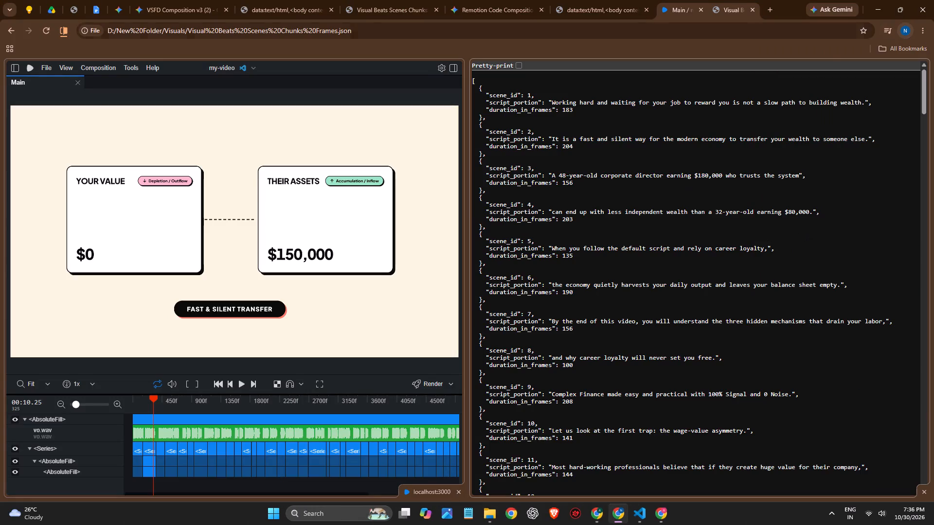
pyautogui.click(909, 35)
pyautogui.click(821, 237)
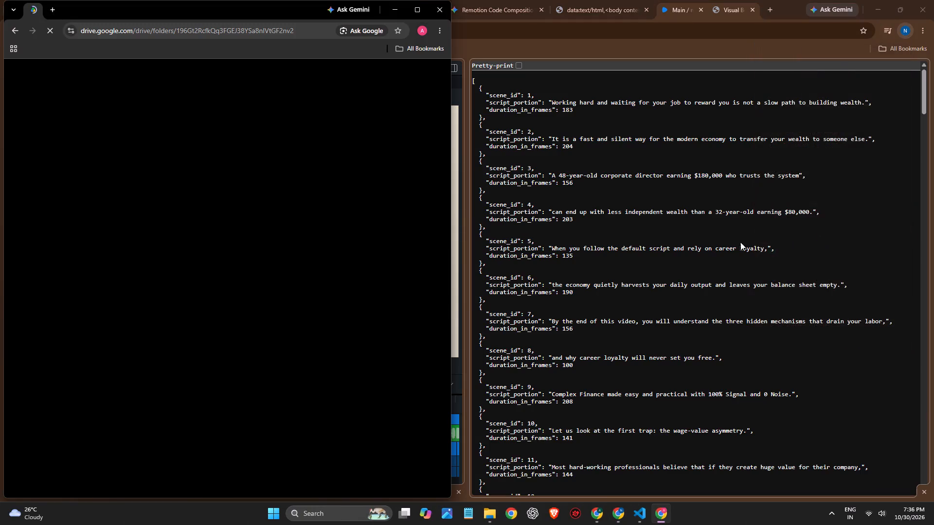
pyautogui.click(247, 263)
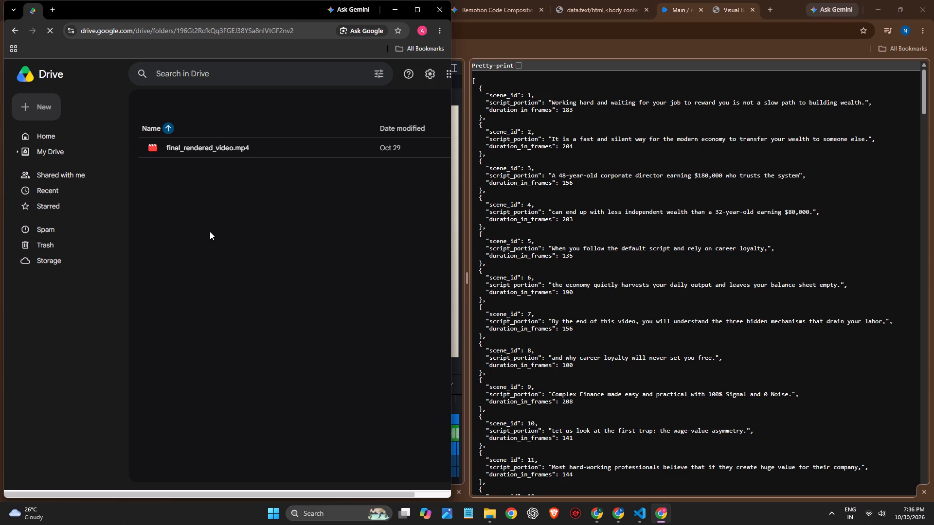
pyautogui.scroll(5, 210, 231)
pyautogui.click(257, 75)
pyautogui.moveTo(451, 290); pyautogui.dragTo(467, 290)
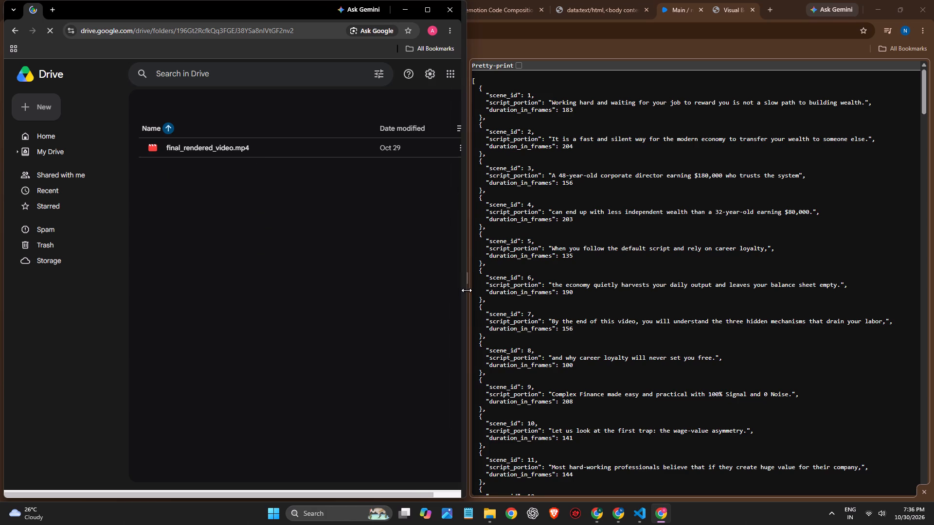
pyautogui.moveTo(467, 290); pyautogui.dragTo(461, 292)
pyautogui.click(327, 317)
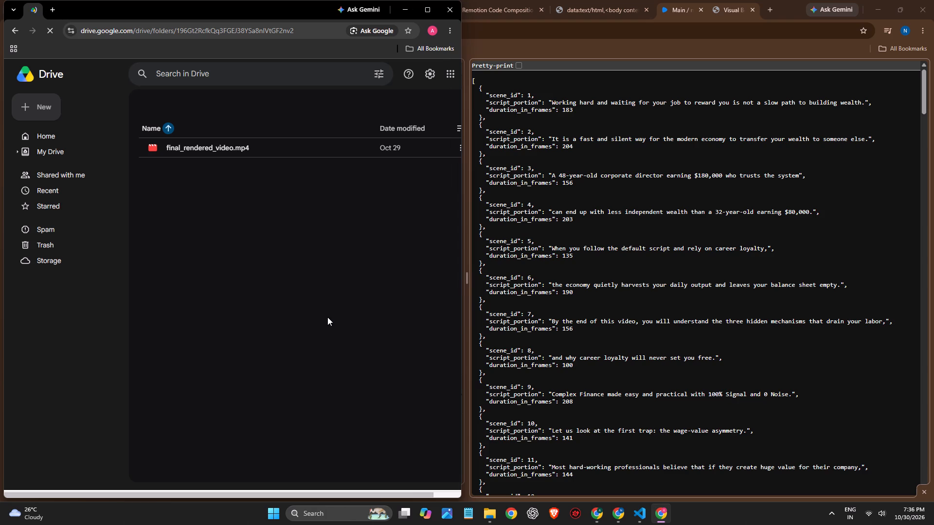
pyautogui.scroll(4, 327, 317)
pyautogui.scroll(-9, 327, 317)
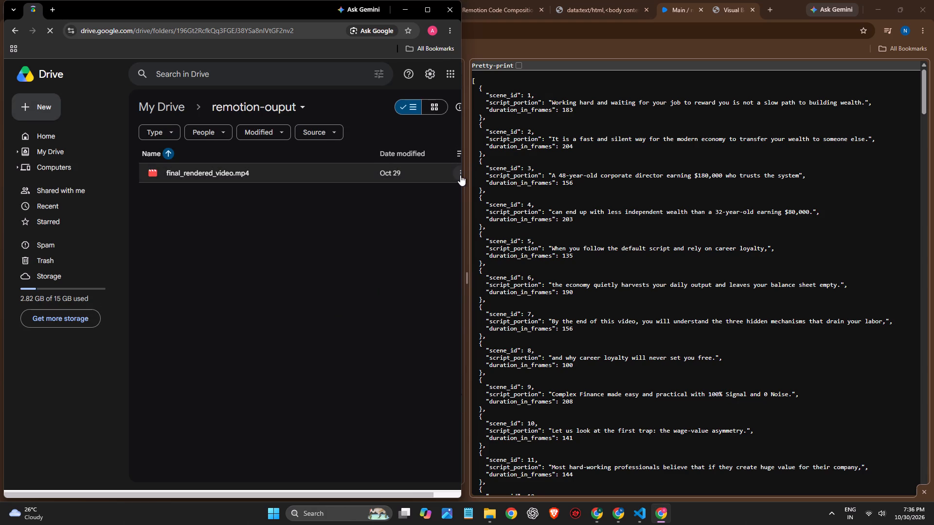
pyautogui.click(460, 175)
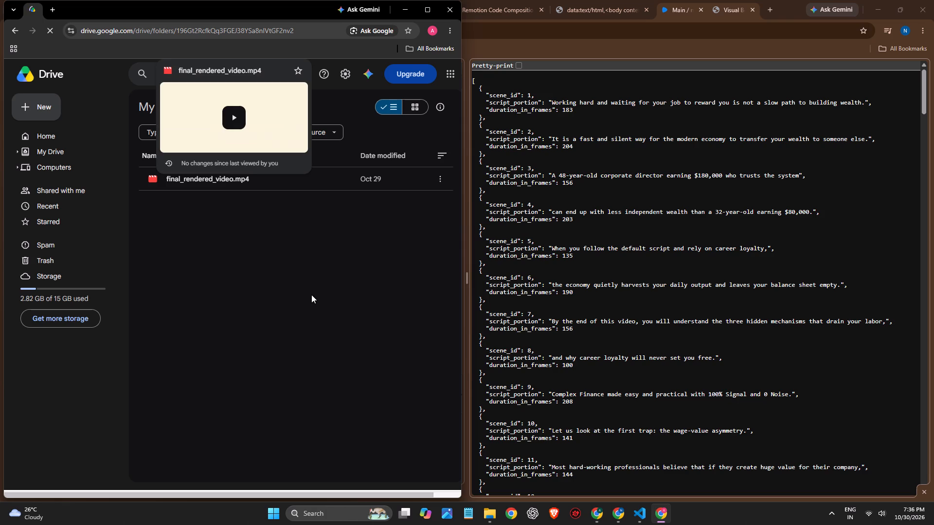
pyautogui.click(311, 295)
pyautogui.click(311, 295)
# Return to the Main preview and play it from about 00:10, pausing in The Extraction Blueprint scene at about 00:34.
pyautogui.click(607, 372)
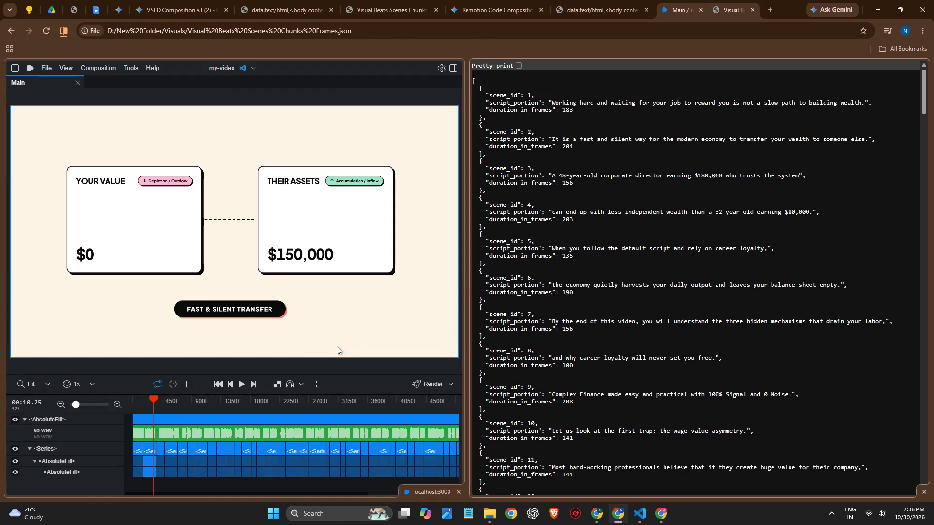
pyautogui.click(229, 384)
pyautogui.click(238, 384)
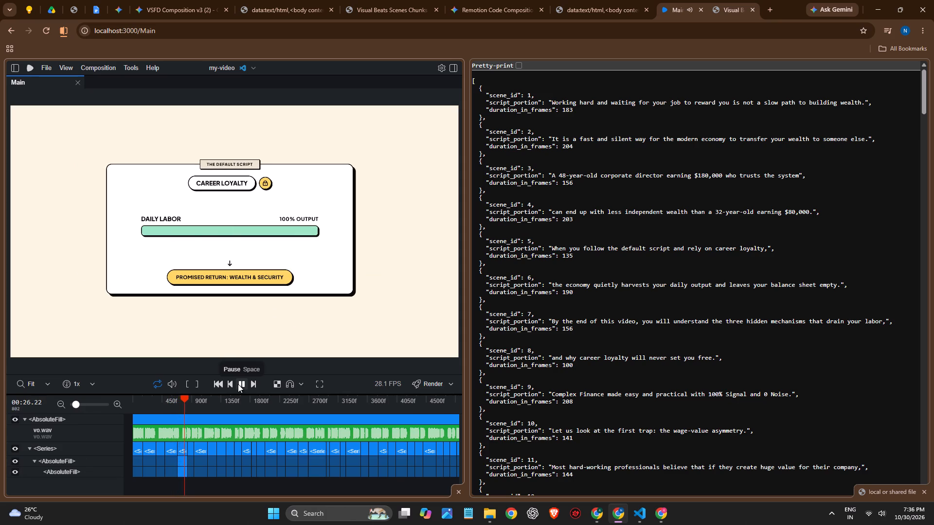
pyautogui.press('space')
pyautogui.press('space')
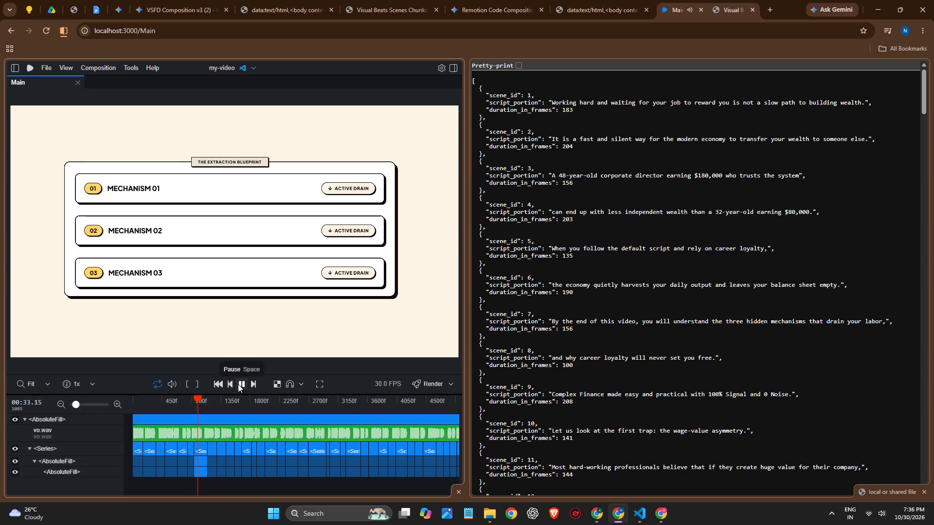
pyautogui.press('space')
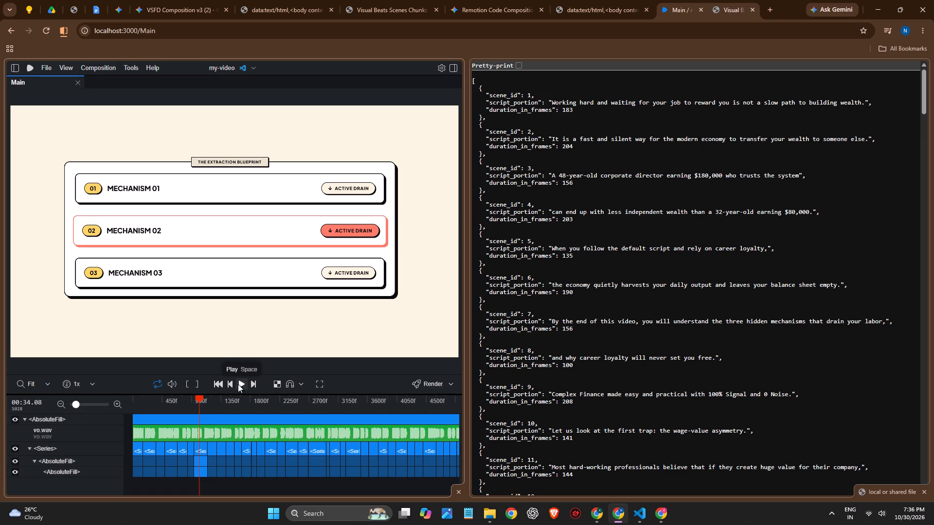
# Step backward frame by frame through The Extraction Blueprint scene to about 00:33.01 to examine the mechanism highlighting.
pyautogui.press('Left')
pyautogui.press('Left')
pyautogui.press('Left')
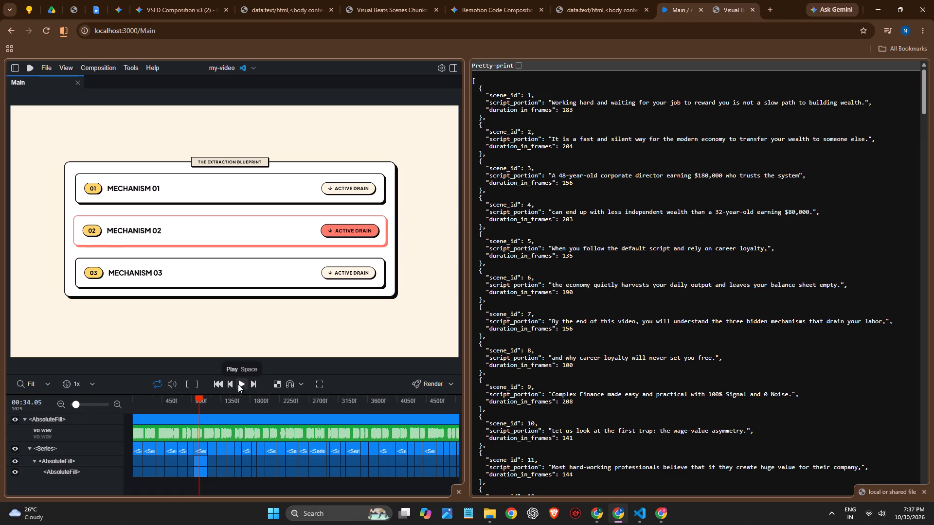
pyautogui.press('Left')
pyautogui.press('Left')
pyautogui.press('Left')
pyautogui.press('Left')
pyautogui.press('Left')
pyautogui.press('Left')
pyautogui.press('Left')
pyautogui.press('Left')
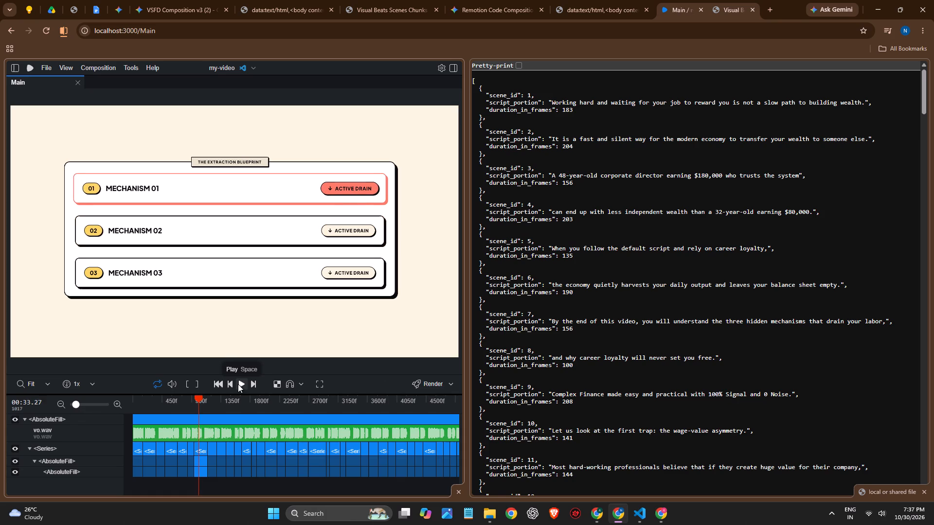
pyautogui.press('Left')
pyautogui.press('Left')
pyautogui.press('Left')
pyautogui.press('Left')
pyautogui.press('Left')
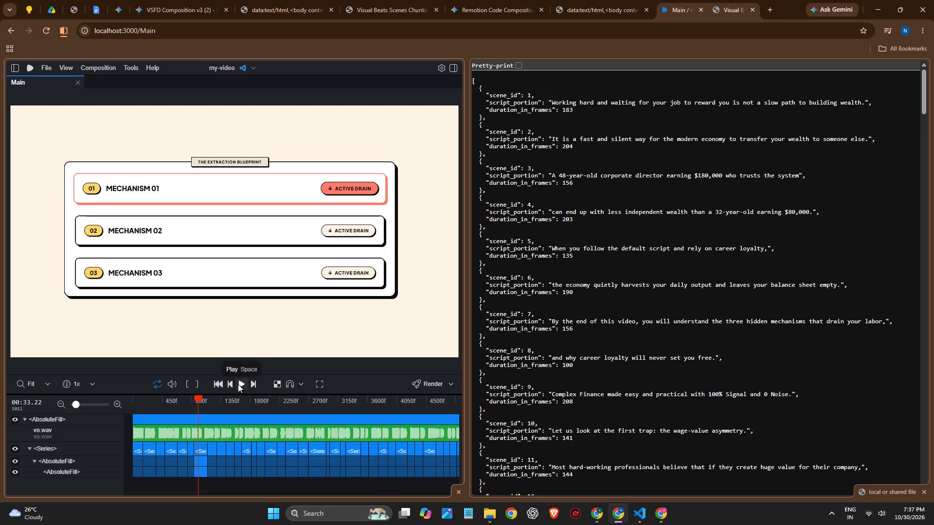
pyautogui.press('Left')
pyautogui.press('Left')
pyautogui.press('Left')
pyautogui.press('Left')
pyautogui.press('Left')
pyautogui.press('Left')
pyautogui.press('Left')
pyautogui.press('Left')
pyautogui.press('Left')
pyautogui.press('Left')
pyautogui.press('Left')
pyautogui.press('Left')
pyautogui.press('Left')
pyautogui.press('Left')
pyautogui.press('Left')
pyautogui.press('Left')
pyautogui.press('Left')
pyautogui.press('Left')
pyautogui.press('Left')
pyautogui.press('Left')
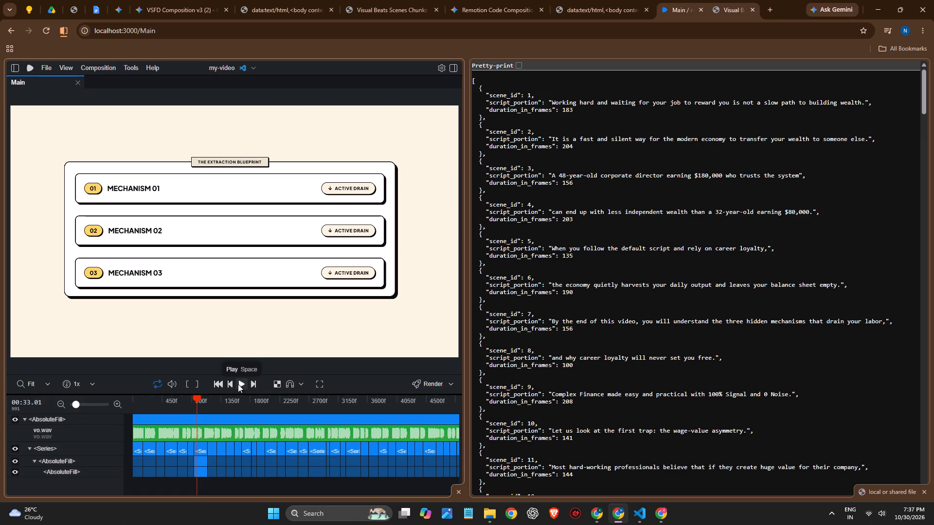
# Compare adjacent frames around 00:33.05 in The Extraction Blueprint scene, and play on until Mechanism 01 is highlighted at about 00:33.28.
pyautogui.press('Right')
pyautogui.press('Right')
pyautogui.press('Right')
pyautogui.press('Right')
pyautogui.press('Right')
pyautogui.press('Left')
pyautogui.press('Right')
pyautogui.press('Left')
pyautogui.press('Right')
pyautogui.press('Left')
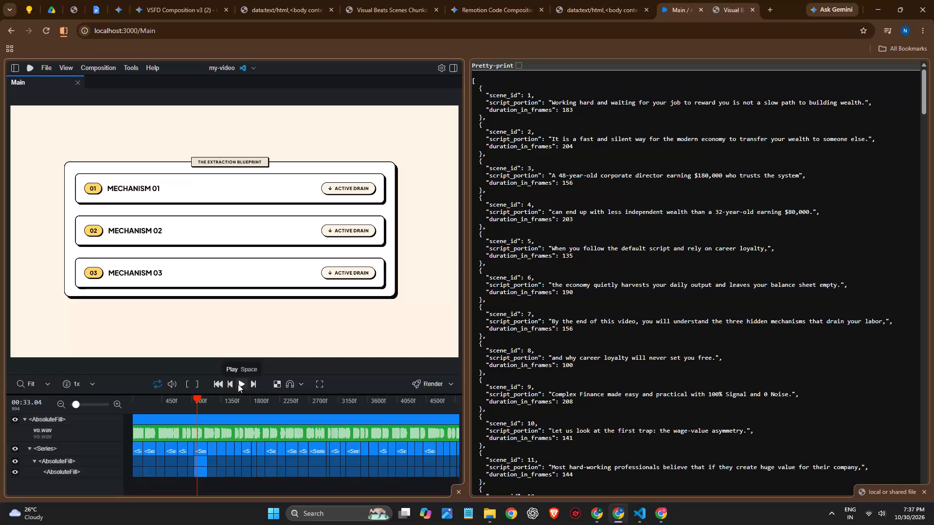
pyautogui.press('Right')
pyautogui.press('Left')
pyautogui.press('Right')
pyautogui.press('space')
pyautogui.press('space')
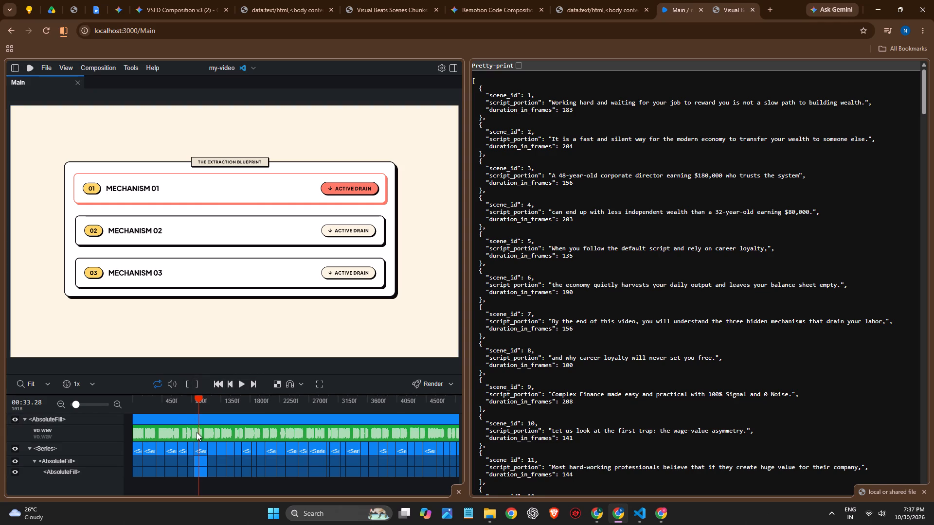
# Move the playhead back to about 00:27.26 and replay the Your Balance Sheet scene into The Extraction Blueprint.
pyautogui.click(195, 397)
pyautogui.moveTo(194, 397); pyautogui.dragTo(188, 398)
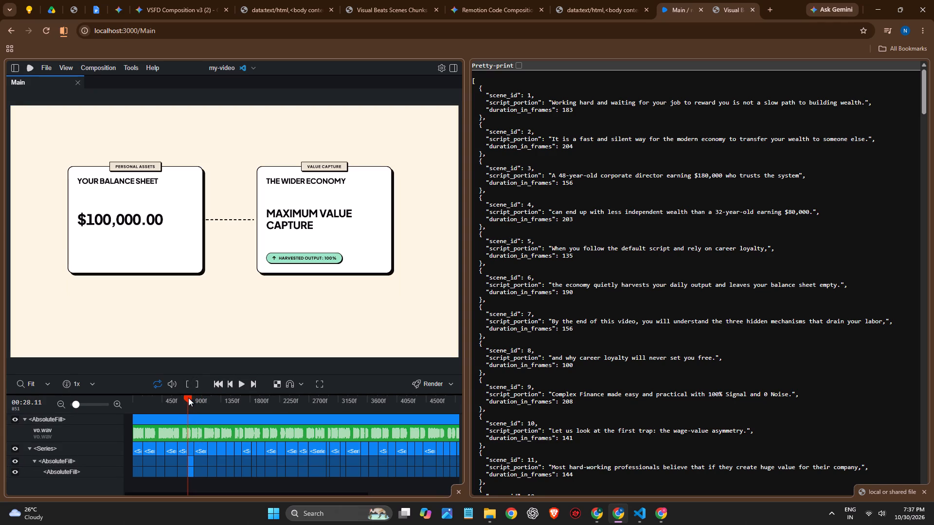
pyautogui.moveTo(188, 398); pyautogui.dragTo(187, 398)
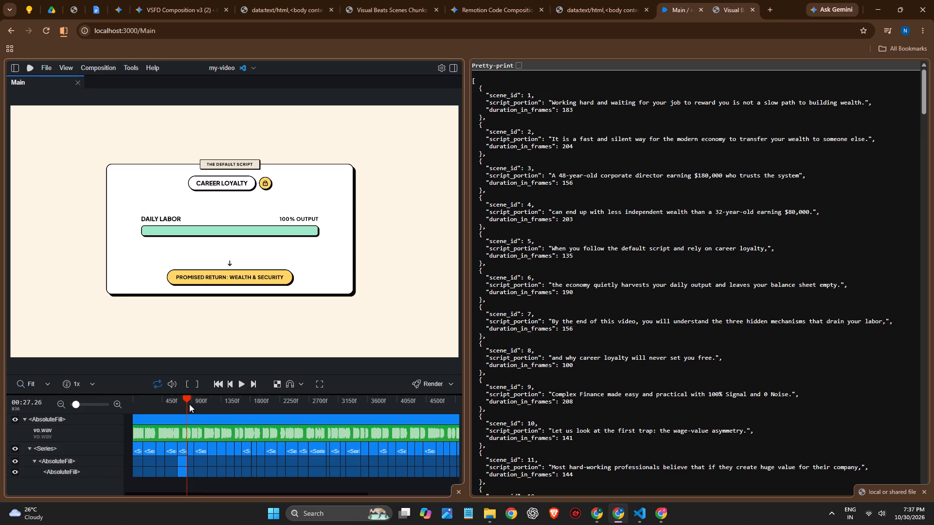
pyautogui.press('space')
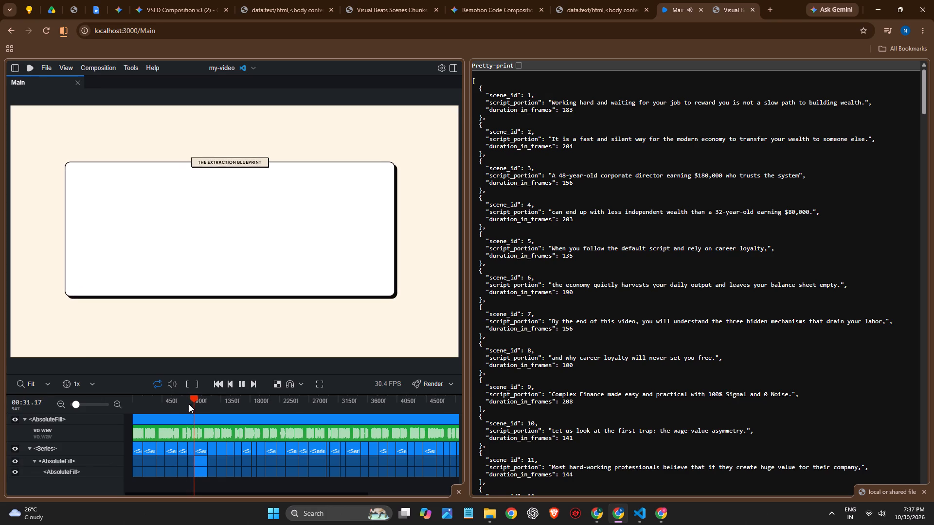
# Rewind to before The Default Script scene and replay through the Your Balance Sheet scene into The Extraction Blueprint, to about 00:32.
pyautogui.click(188, 398)
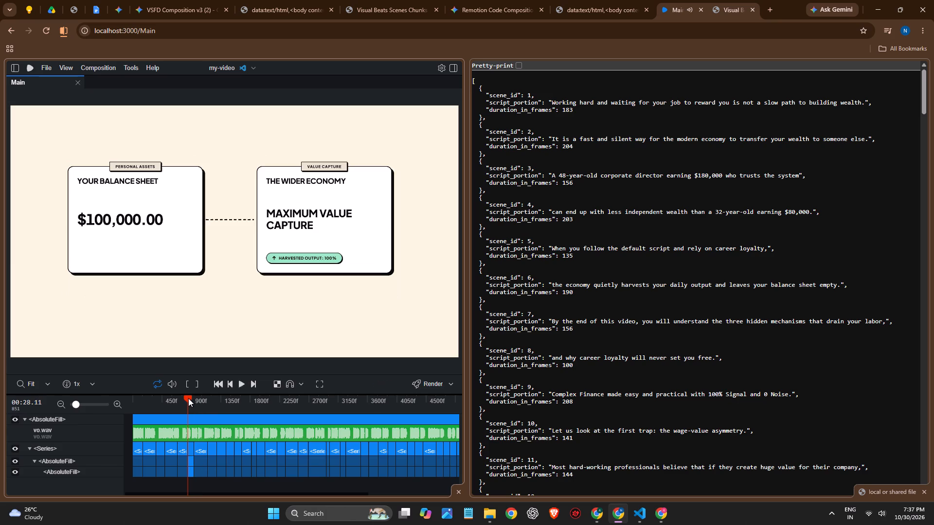
pyautogui.click(187, 398)
pyautogui.moveTo(186, 398); pyautogui.dragTo(180, 399)
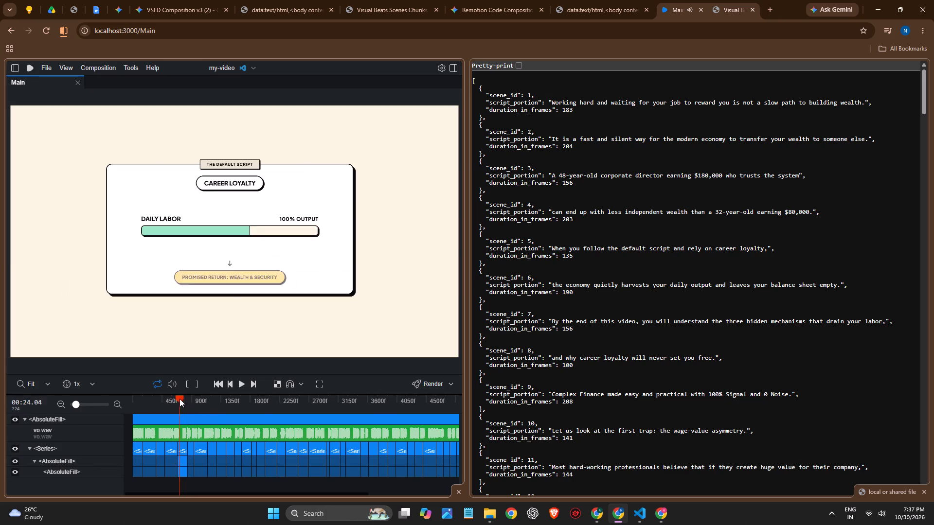
pyautogui.moveTo(180, 399); pyautogui.dragTo(174, 399)
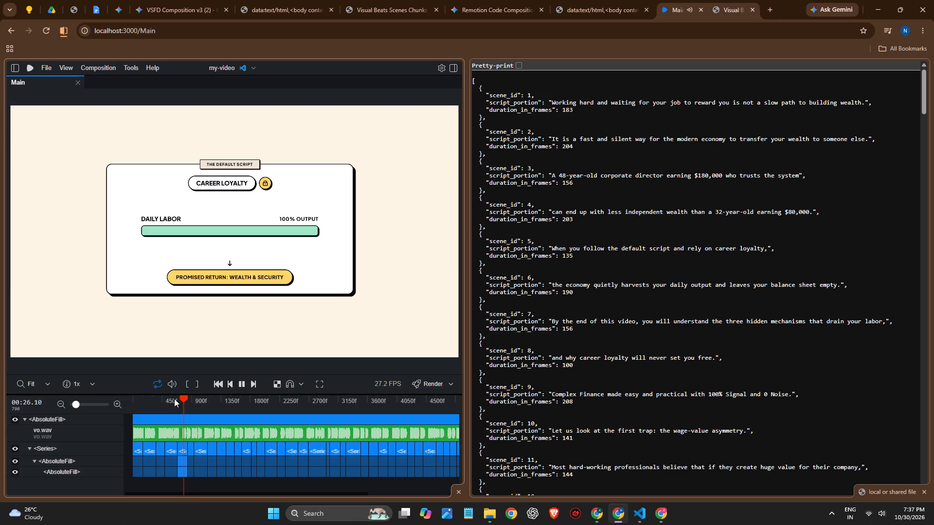
pyautogui.click(170, 399)
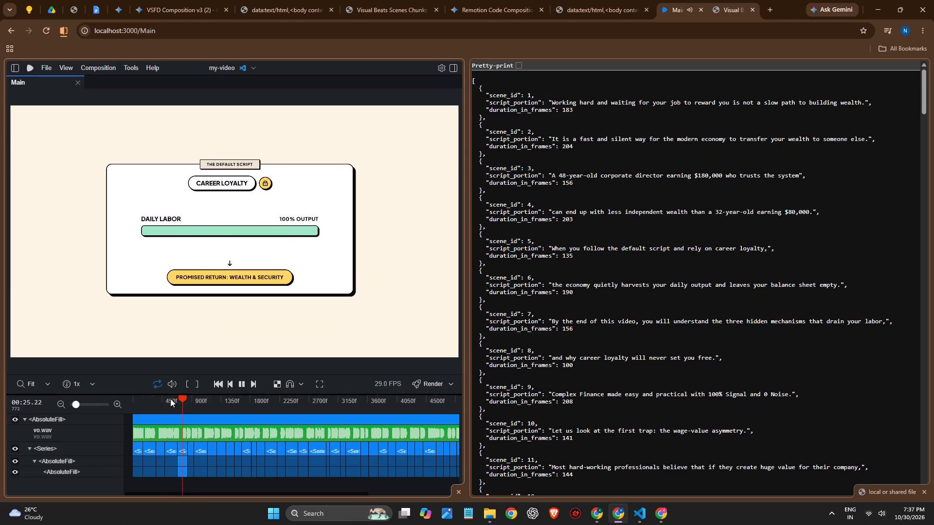
pyautogui.press('space')
pyautogui.press('space')
pyautogui.press('space')
pyautogui.press('space')
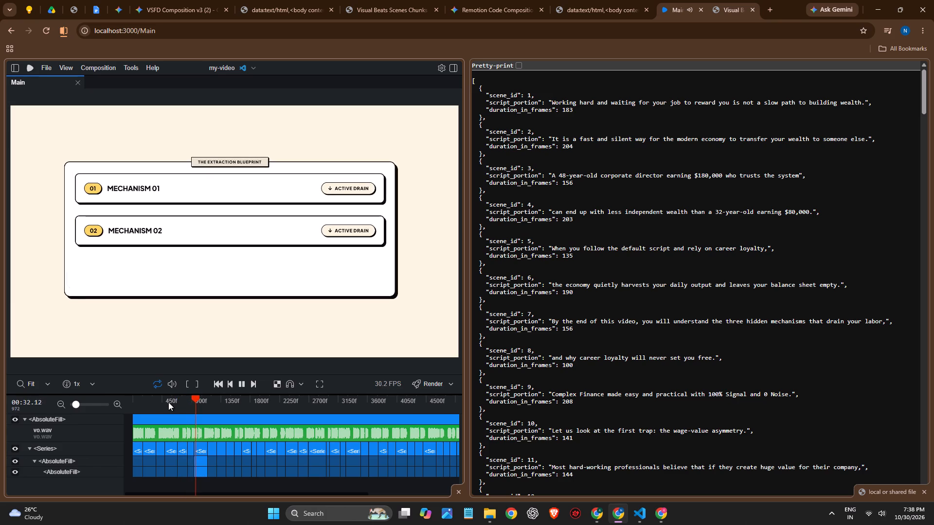
# Rewind to the Career Loyalty animation at about 00:24 and replay The Default Script scene, pausing at intervals to about 00:28.
pyautogui.click(196, 398)
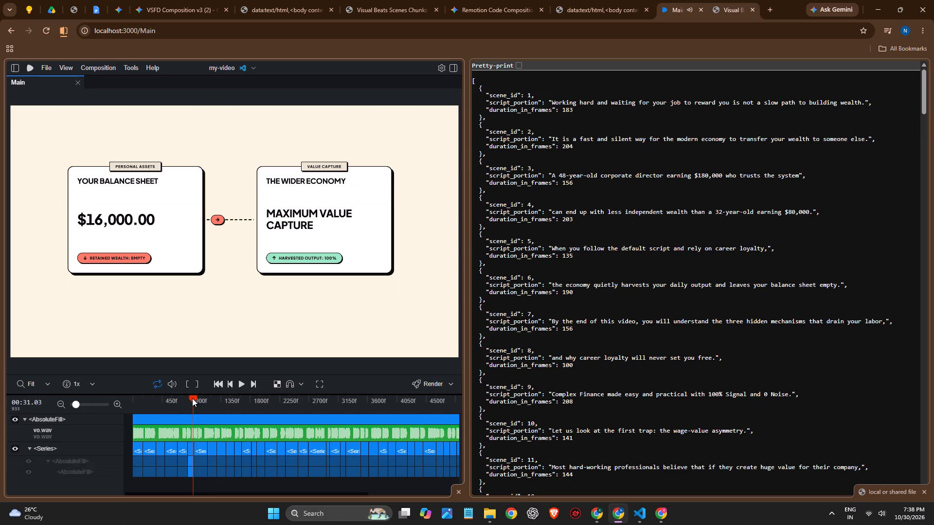
pyautogui.moveTo(192, 398); pyautogui.dragTo(187, 399)
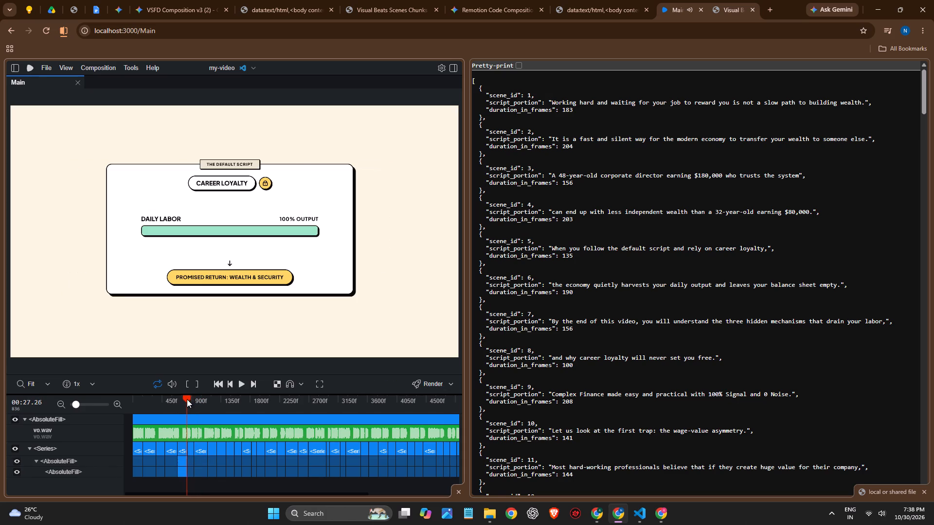
pyautogui.moveTo(187, 399); pyautogui.dragTo(180, 400)
pyautogui.press('space')
pyautogui.press('space')
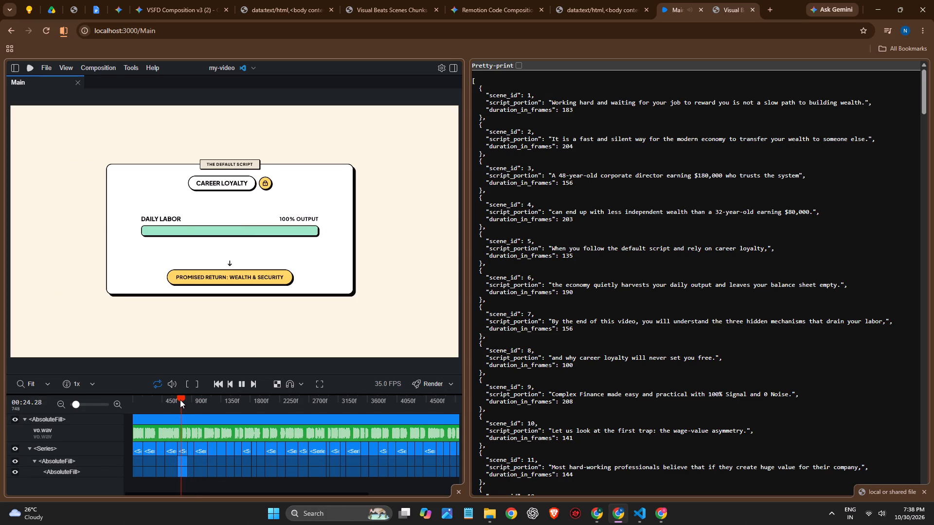
pyautogui.press('space')
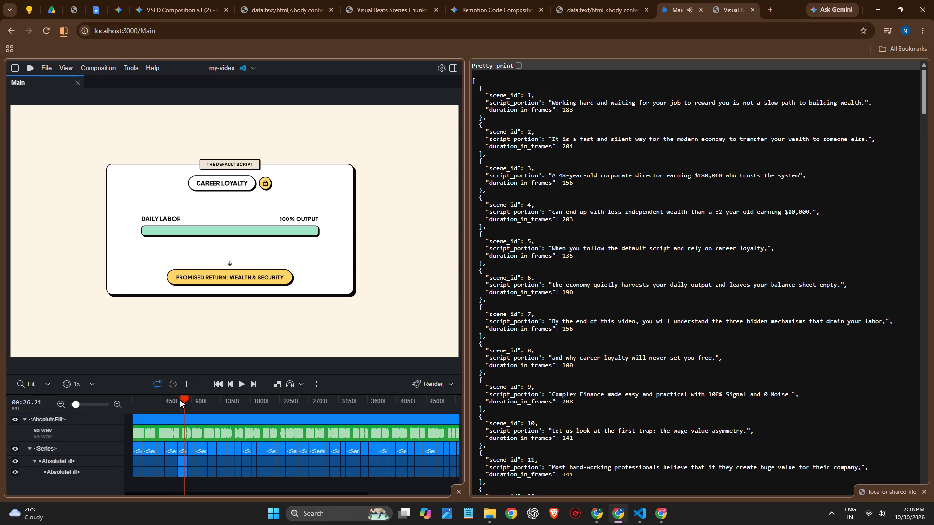
pyautogui.press('space')
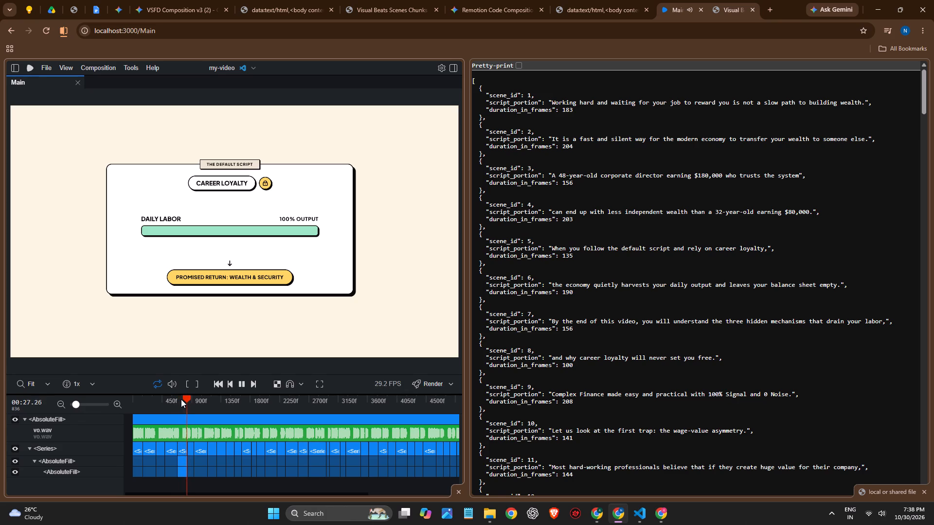
pyautogui.press('space')
# Replay the transition from The Default Script scene to Your Balance Sheet, and play on into The Extraction Blueprint at about 00:31.
pyautogui.click(181, 399)
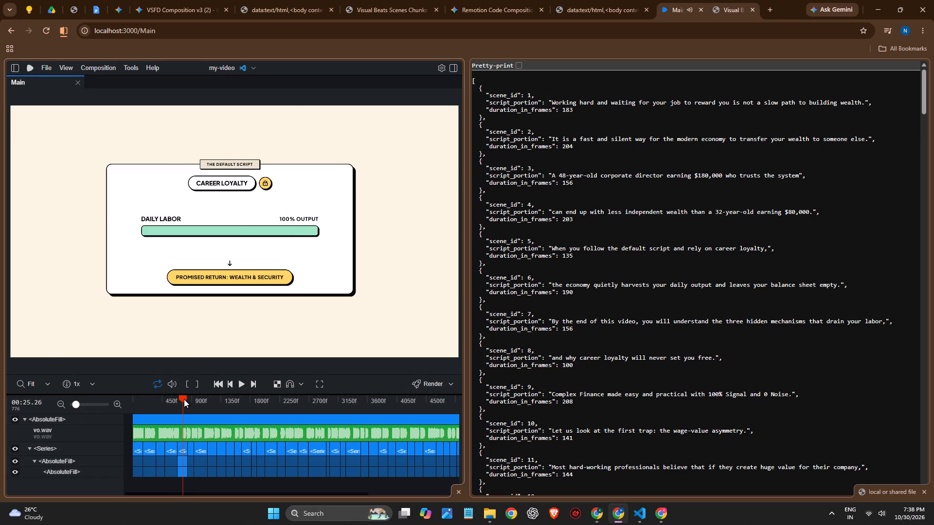
pyautogui.press('space')
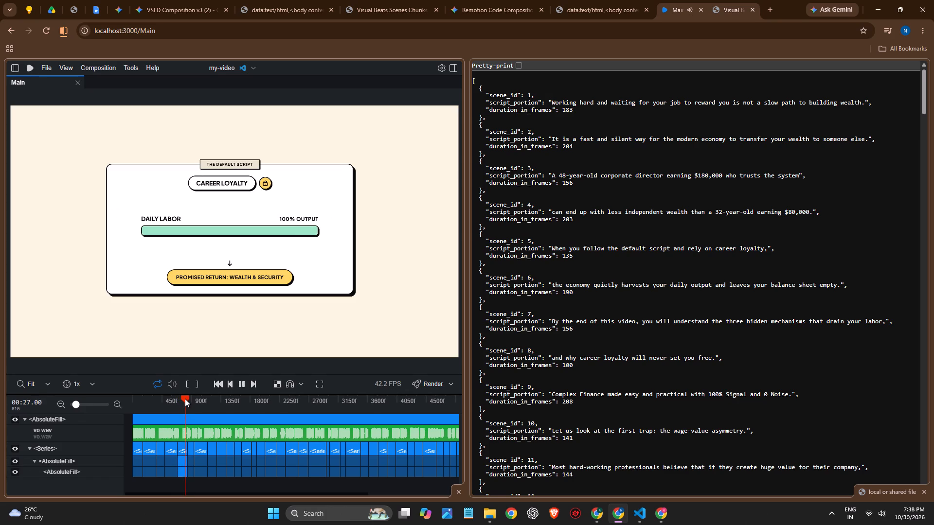
pyautogui.press('space')
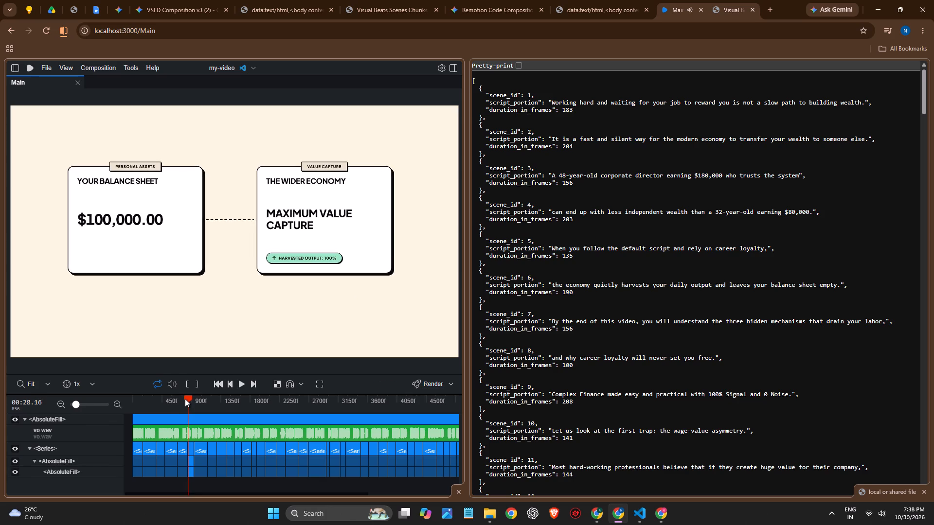
pyautogui.click(185, 399)
pyautogui.press('space')
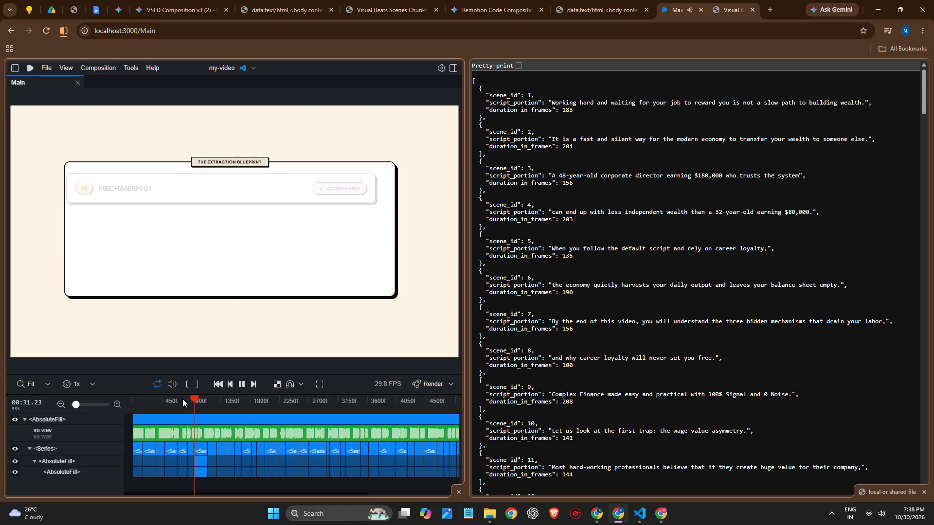
# Watch the start of The Extraction Blueprint scene, and rewind to The Default Script scene at 00:27.20 with playback paused.
pyautogui.press('space')
pyautogui.press('space')
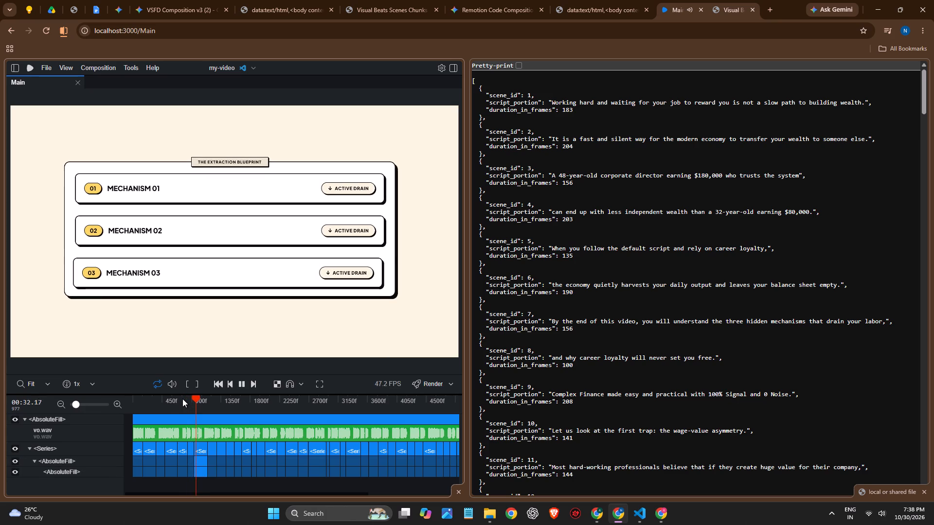
pyautogui.moveTo(203, 396); pyautogui.dragTo(186, 394)
pyautogui.press('space')
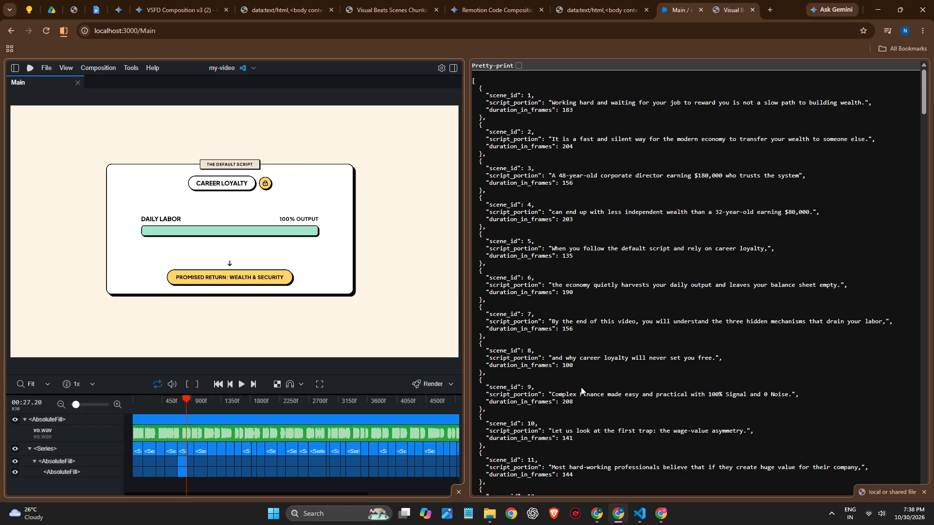
# Close the scene script JSON shown beside the Main preview.
pyautogui.click(754, 9)
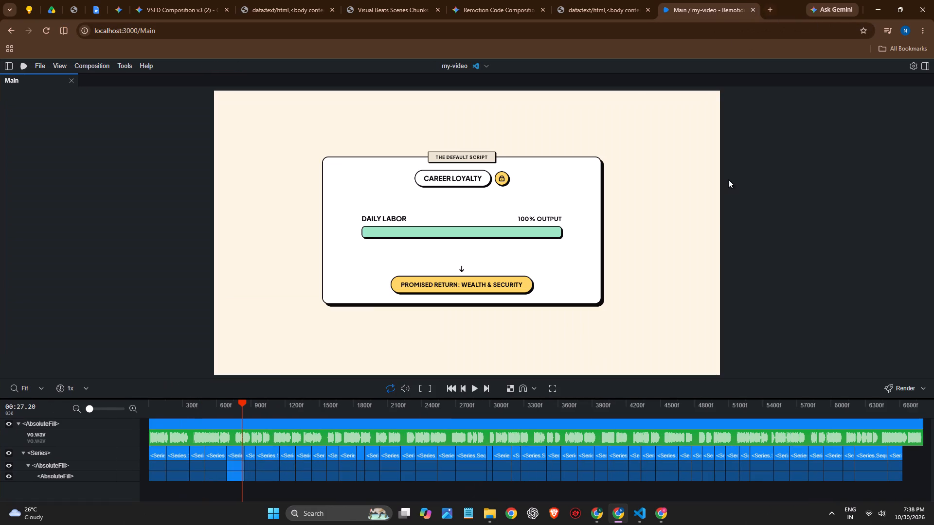
# Switch to the Google Drive window and open the VO Gen folder in My Drive.
pyautogui.click(668, 514)
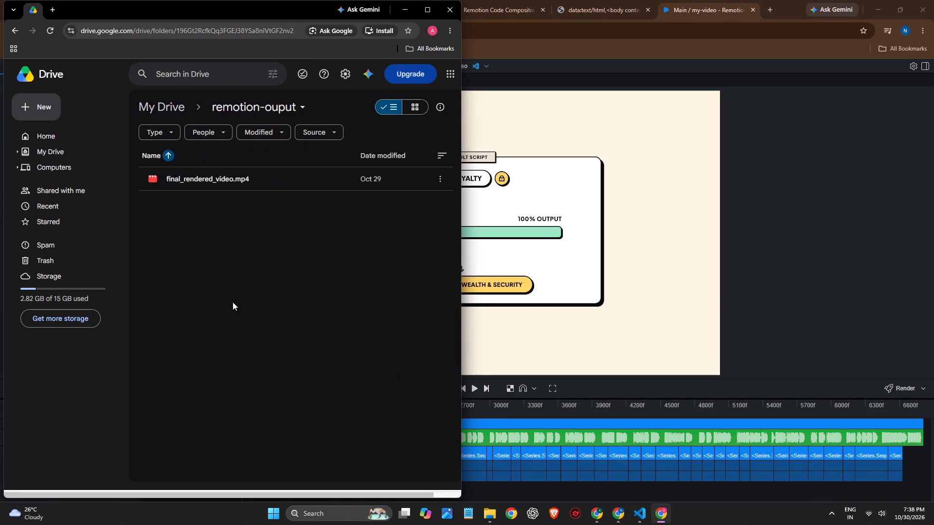
pyautogui.click(233, 302)
pyautogui.click(174, 99)
pyautogui.doubleClick(187, 273)
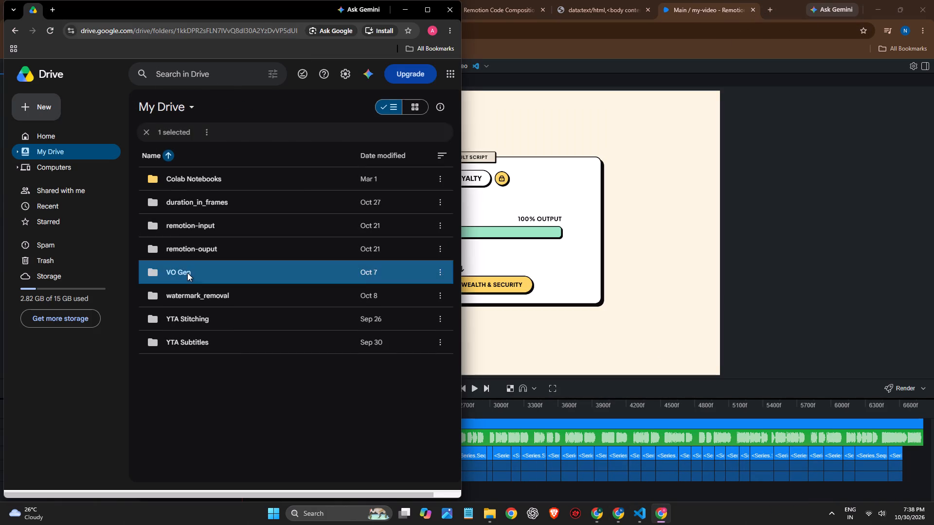
# Download Final_Master_Voiceover.wav from the VO Gen folder.
pyautogui.click(251, 184)
pyautogui.click(216, 128)
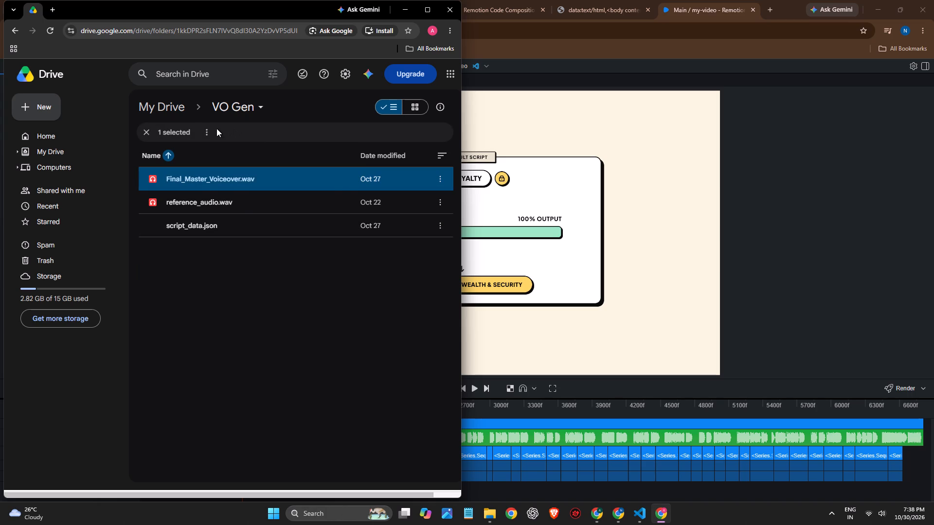
pyautogui.click(210, 130)
pyautogui.click(257, 176)
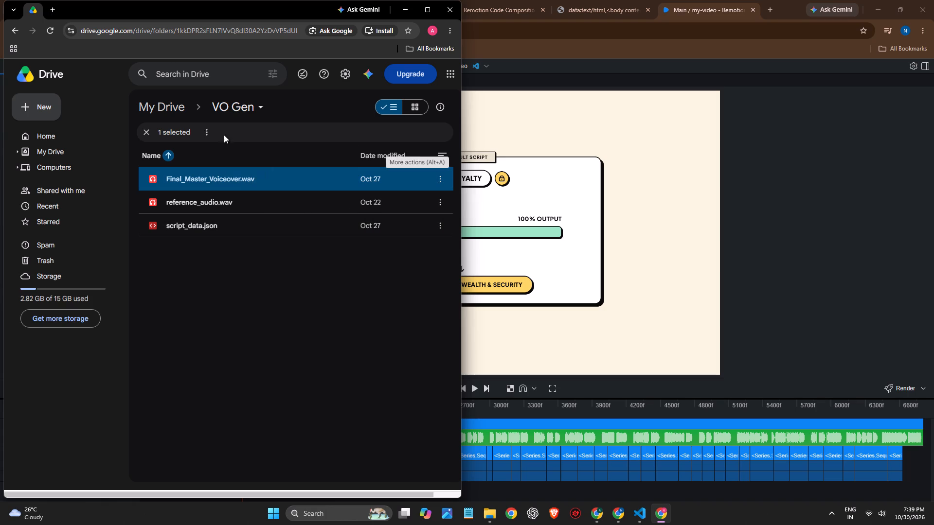
pyautogui.click(207, 132)
pyautogui.click(251, 171)
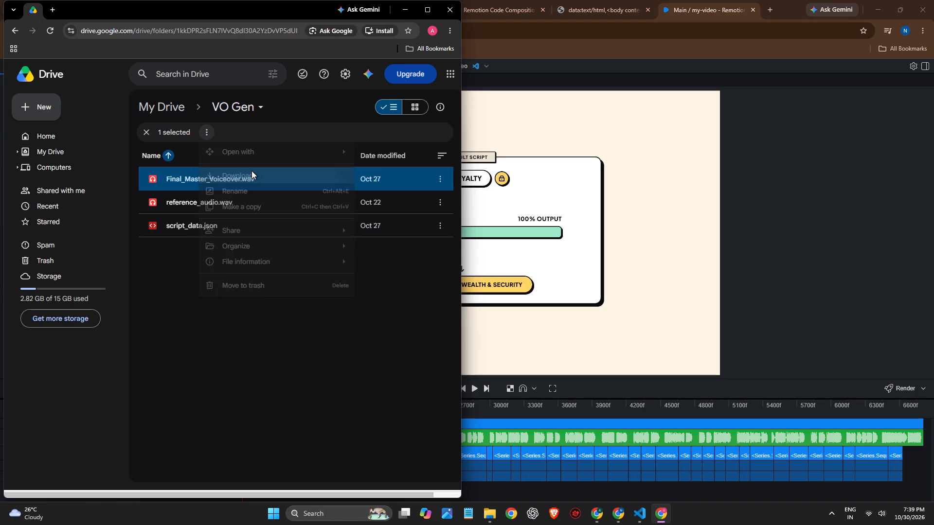
pyautogui.scroll(-5, 278, 338)
pyautogui.moveTo(286, 494); pyautogui.dragTo(291, 494)
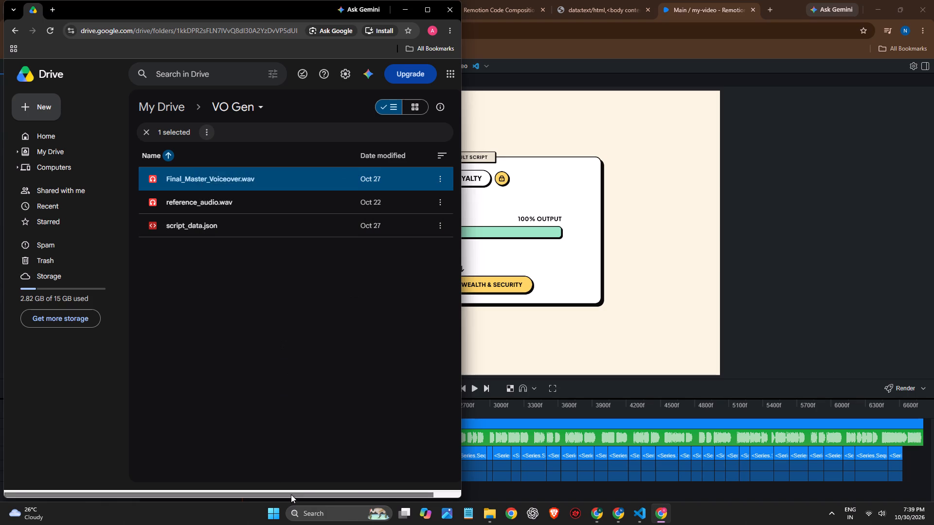
pyautogui.moveTo(291, 494); pyautogui.dragTo(165, 462)
pyautogui.click(270, 359)
pyautogui.click(242, 176)
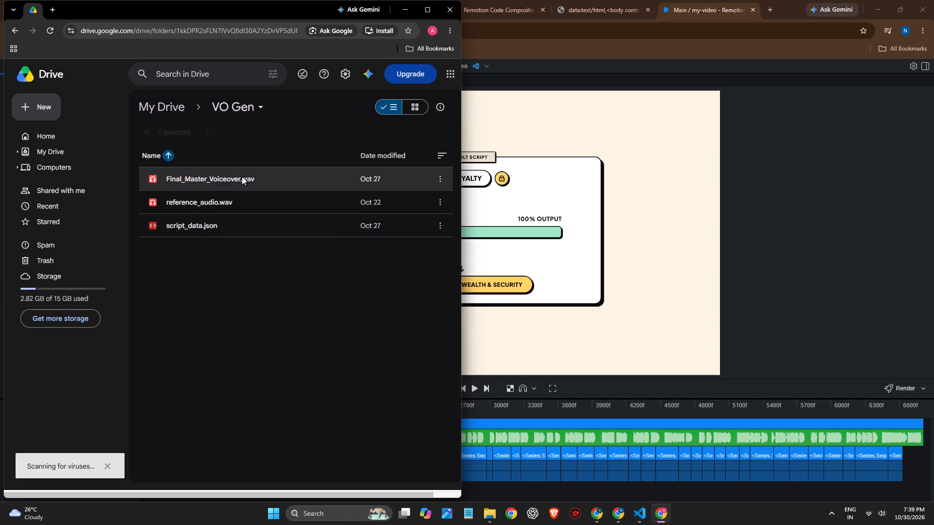
pyautogui.click(299, 361)
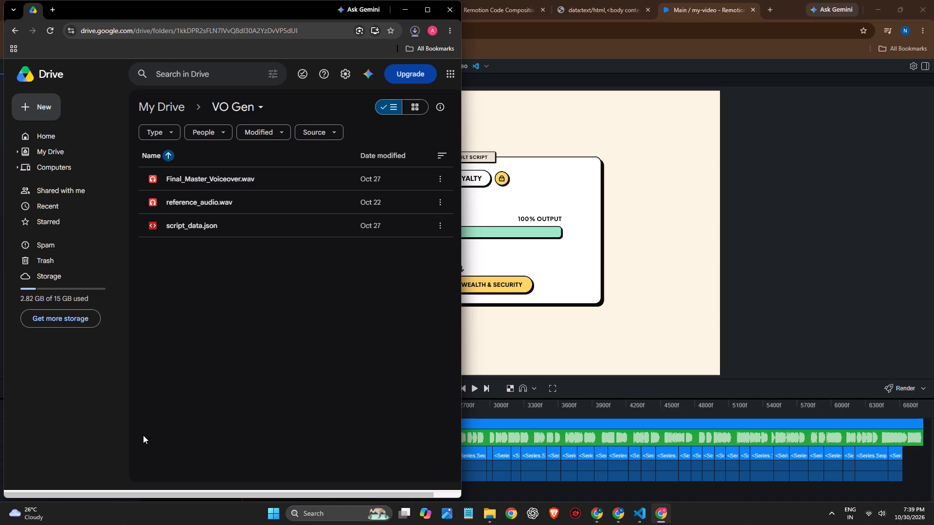
# Cancel the duplicate voiceover download in the browser's recent downloads.
pyautogui.click(413, 33)
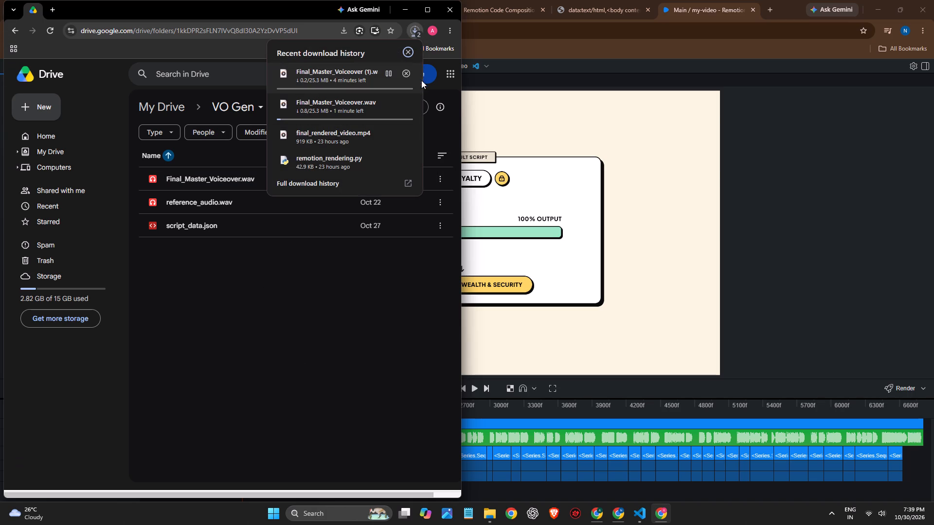
pyautogui.click(406, 71)
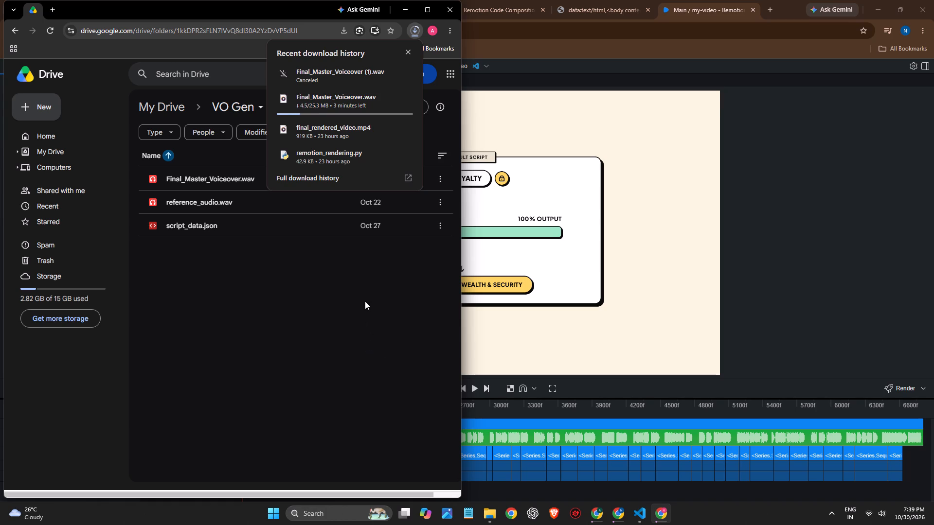
# Switch back to Remotion Studio and go through the first five scene sequences on the Main timeline, one after another.
pyautogui.click(808, 321)
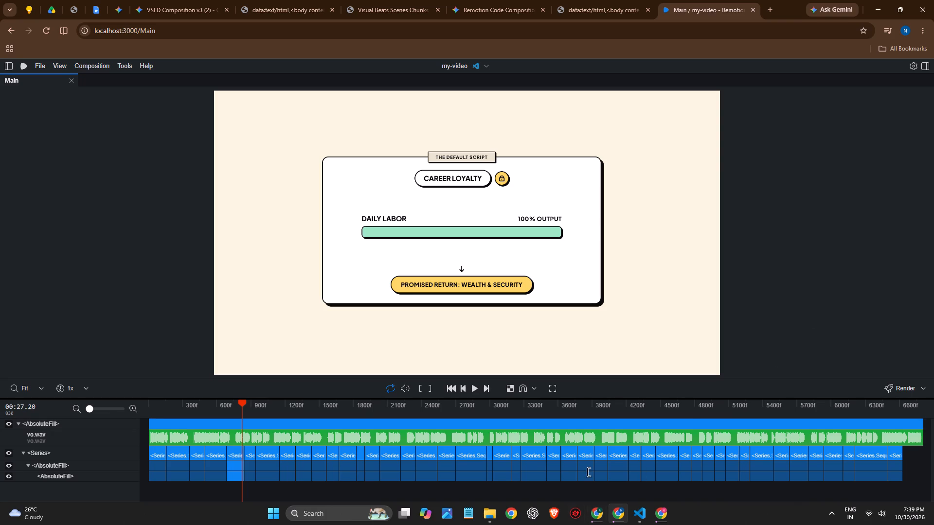
pyautogui.click(185, 455)
pyautogui.doubleClick(166, 453)
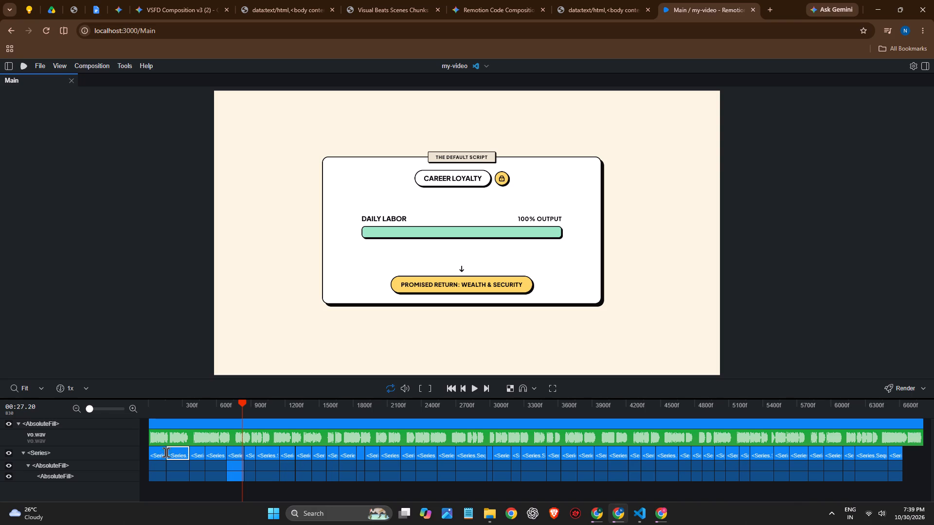
pyautogui.click(162, 457)
pyautogui.click(180, 457)
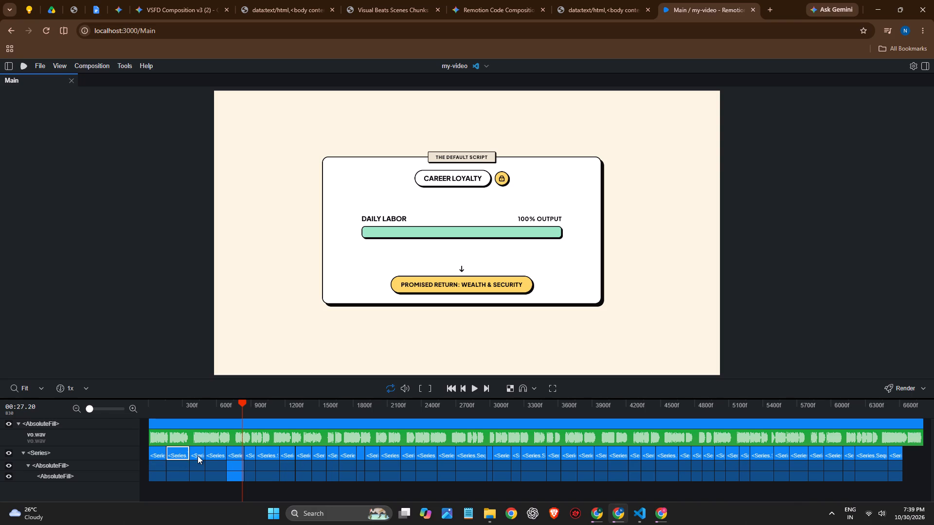
pyautogui.click(198, 455)
pyautogui.click(213, 455)
pyautogui.click(162, 453)
pyautogui.click(177, 453)
pyautogui.click(198, 453)
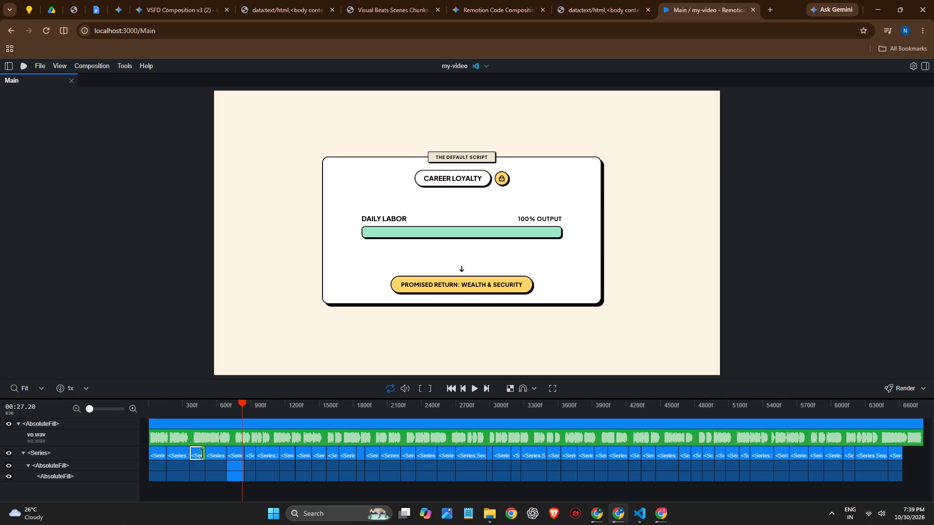
pyautogui.click(212, 455)
pyautogui.click(238, 455)
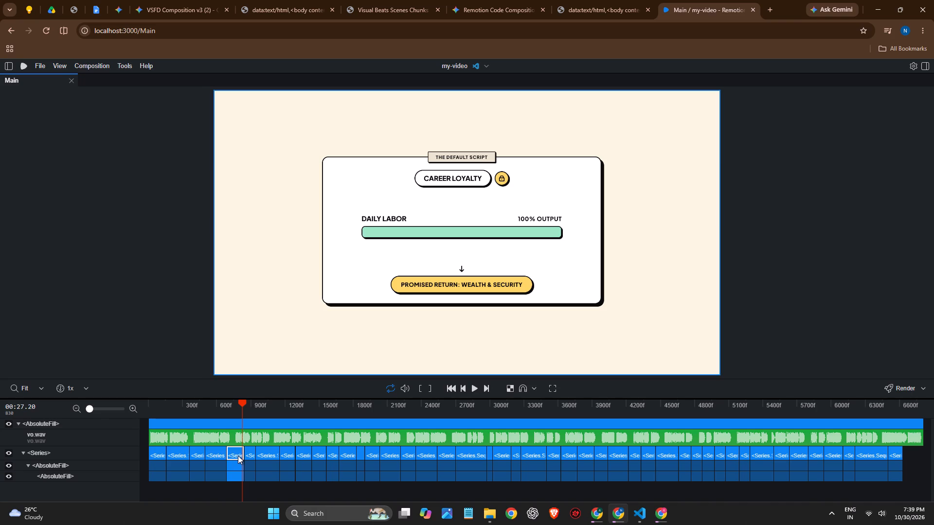
pyautogui.click(162, 453)
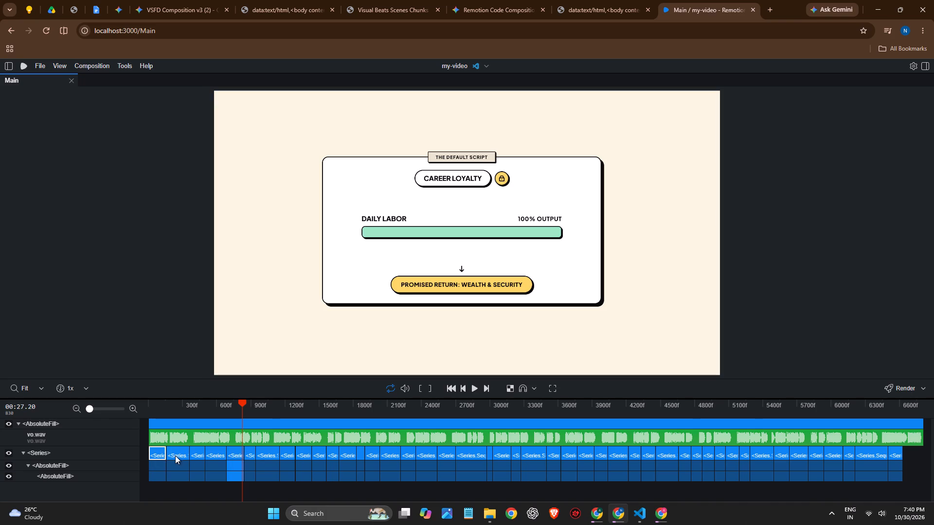
pyautogui.click(175, 455)
pyautogui.click(199, 456)
pyautogui.click(213, 457)
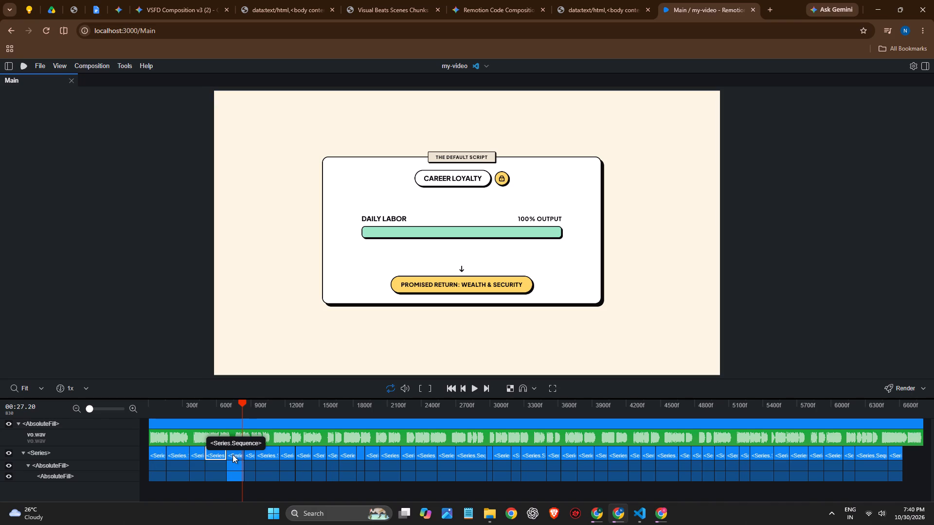
pyautogui.click(233, 455)
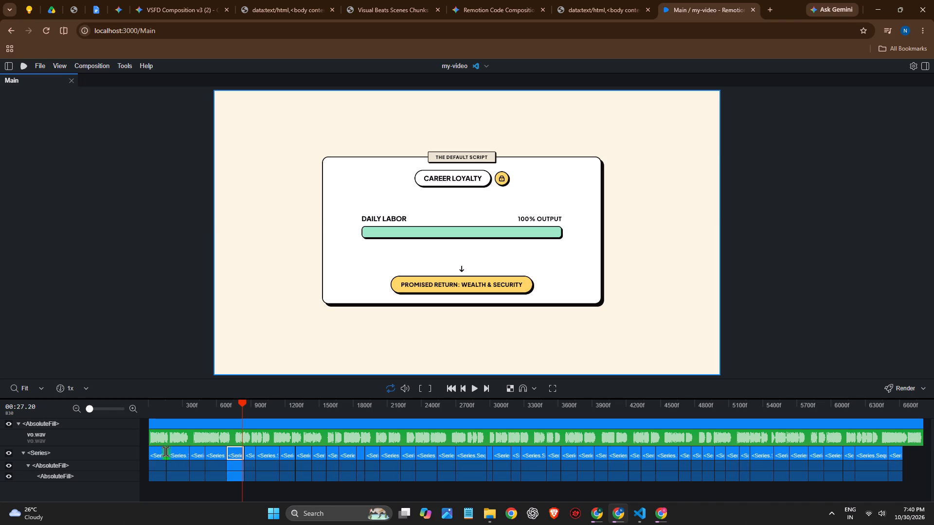
pyautogui.click(163, 451)
pyautogui.click(186, 455)
pyautogui.click(200, 455)
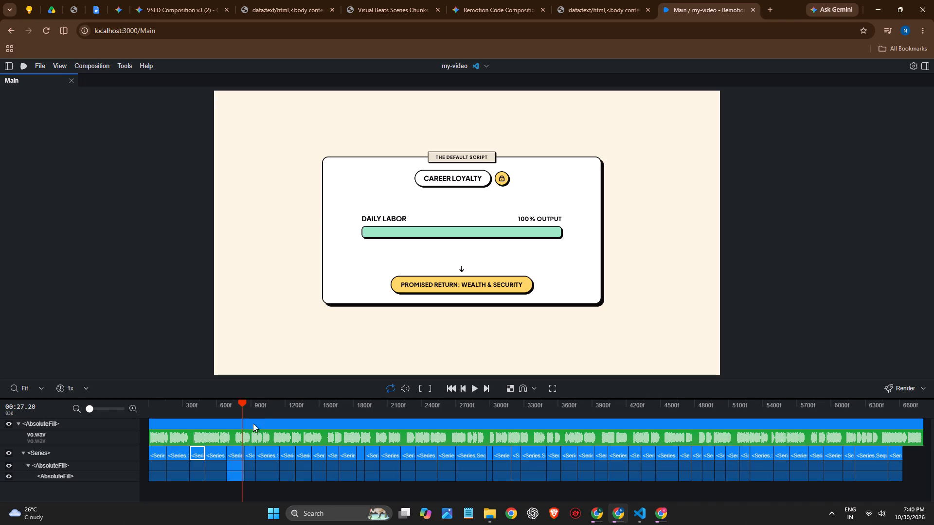
# Scrub the preview back and forth across the Case Profile scenes and the earlier transfer scene, ending in The Default Script at about 00:25.
pyautogui.moveTo(245, 402); pyautogui.dragTo(201, 397)
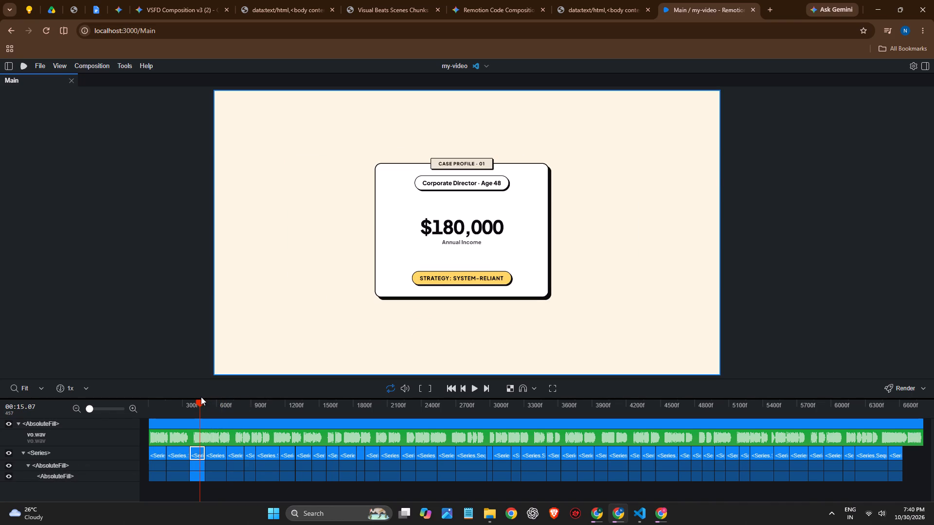
pyautogui.moveTo(201, 397); pyautogui.dragTo(221, 397)
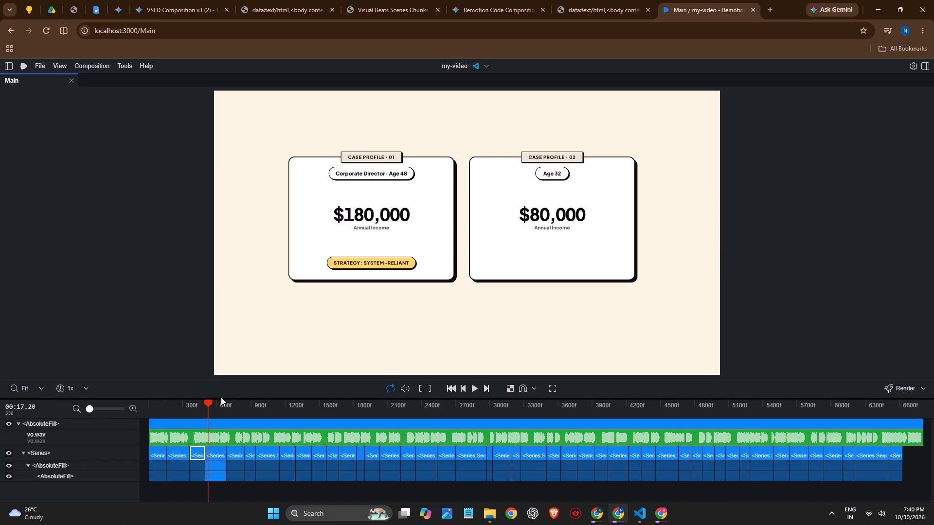
pyautogui.moveTo(221, 397); pyautogui.dragTo(212, 394)
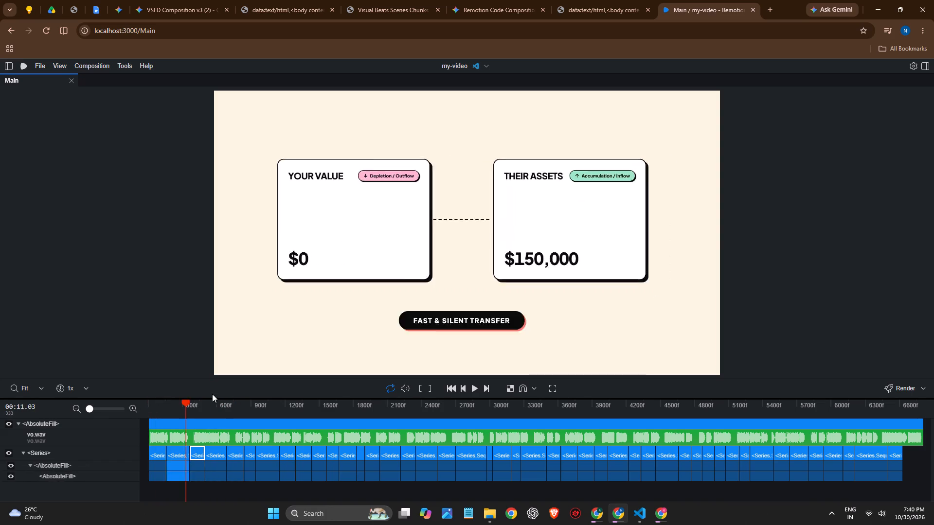
pyautogui.moveTo(212, 394); pyautogui.dragTo(235, 394)
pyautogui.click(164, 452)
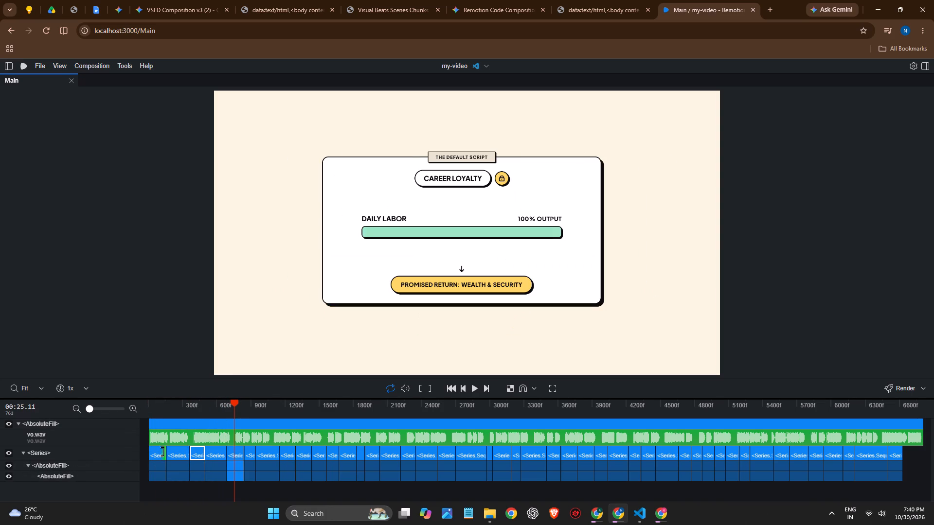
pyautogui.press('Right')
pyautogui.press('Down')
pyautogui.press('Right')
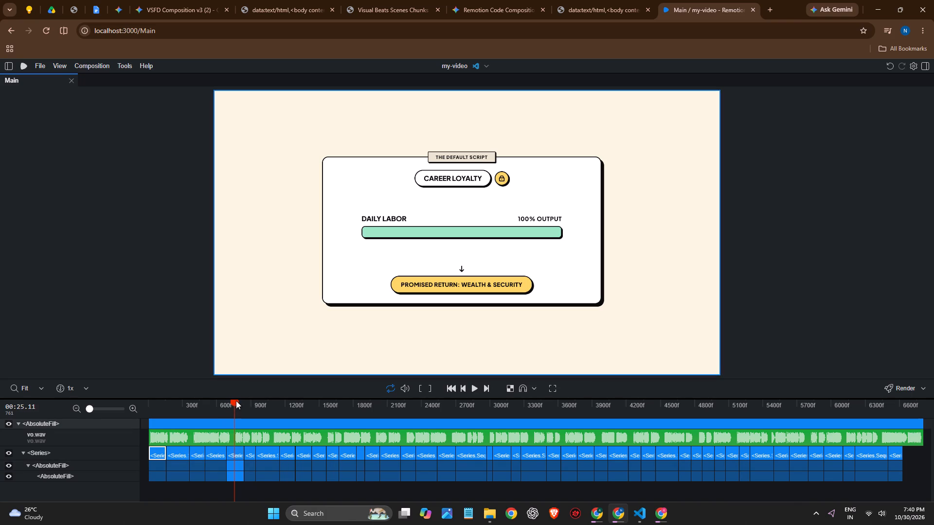
# Rewind to around the Case Profile 01 scene and replay through the profile comparison into The Default Script, pausing at 00:27.22.
pyautogui.moveTo(231, 399); pyautogui.dragTo(222, 400)
pyautogui.moveTo(231, 403); pyautogui.dragTo(205, 404)
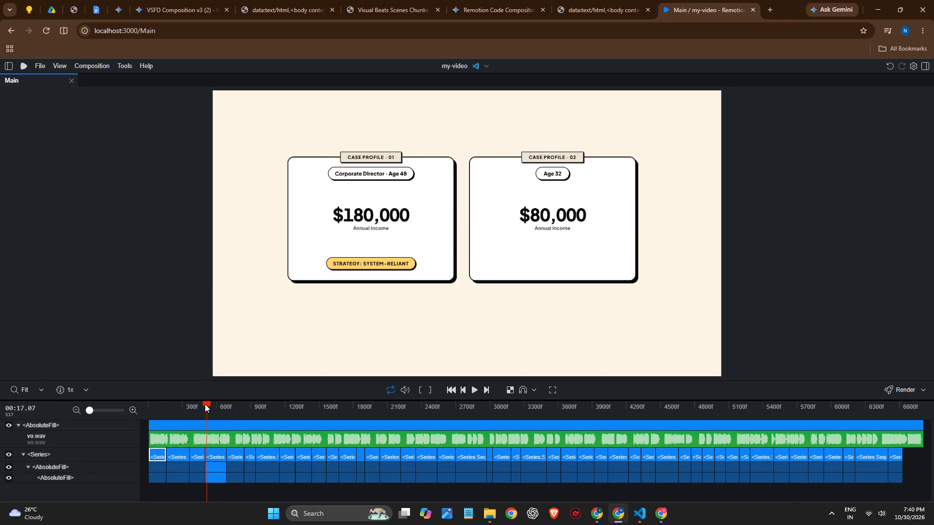
pyautogui.moveTo(205, 404); pyautogui.dragTo(201, 404)
pyautogui.press('space')
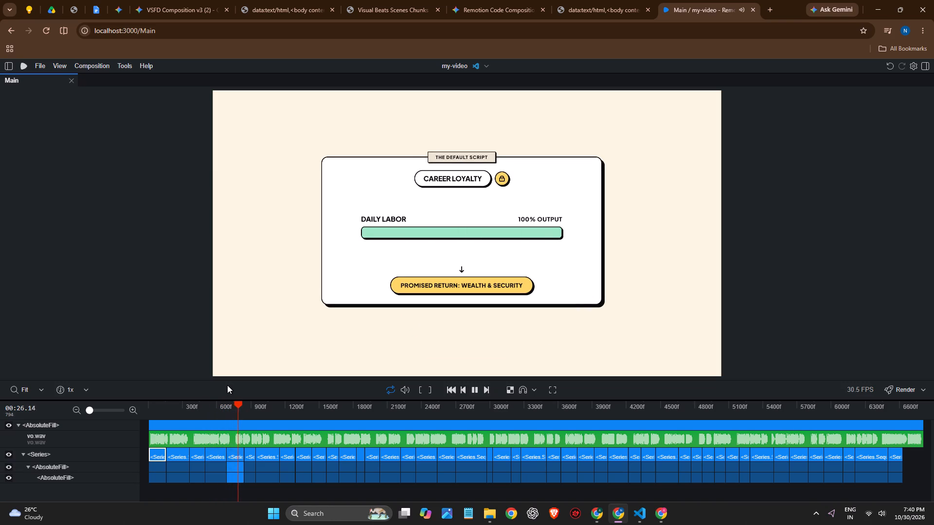
pyautogui.press('space')
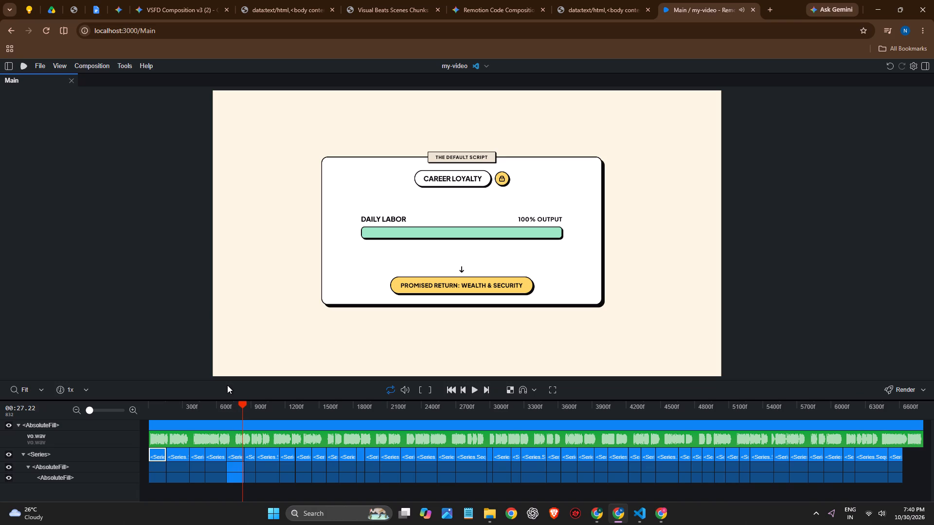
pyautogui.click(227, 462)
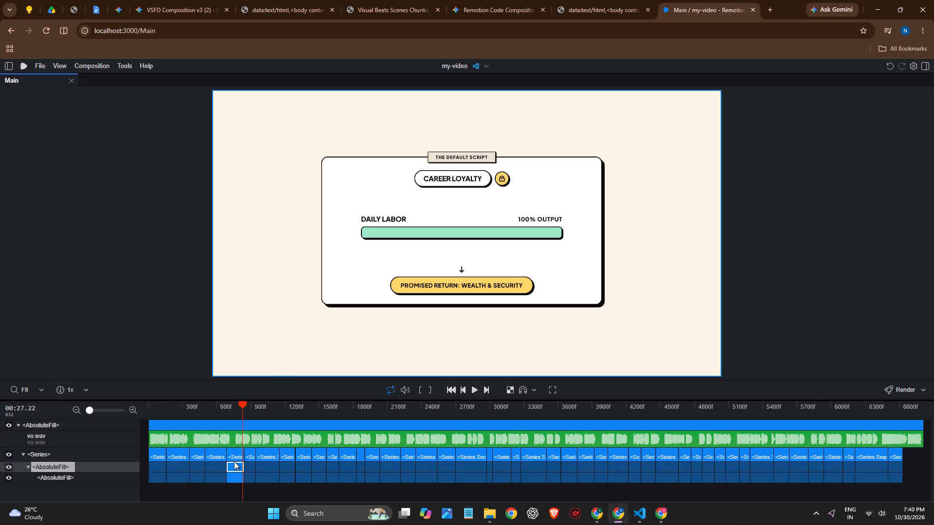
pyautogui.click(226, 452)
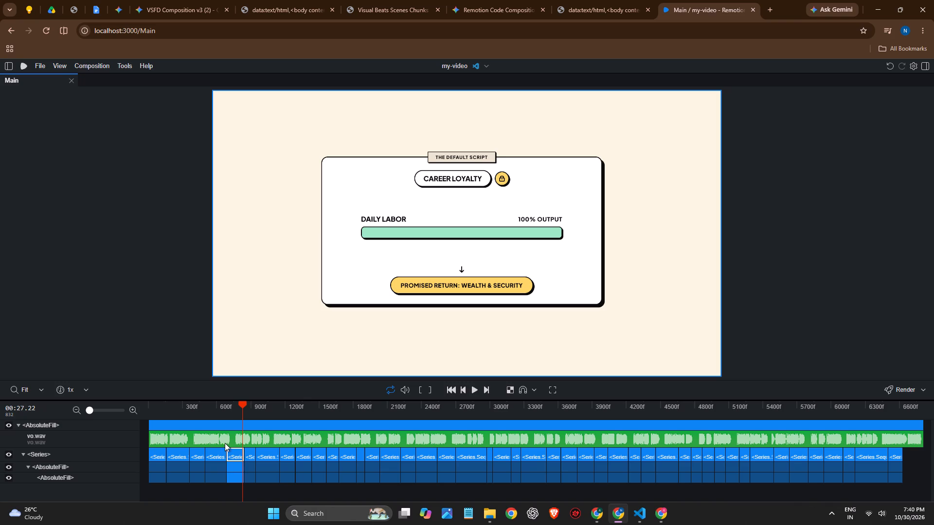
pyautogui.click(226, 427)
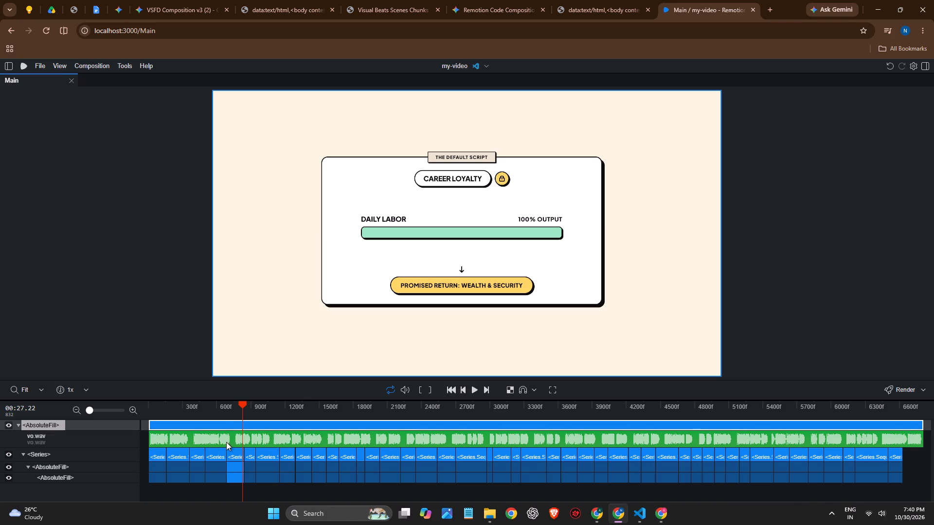
# Rewind to about 00:22.07 and replay the transition from the Case Profile comparison into The Default Script, pausing at 00:27.29.
pyautogui.click(228, 423)
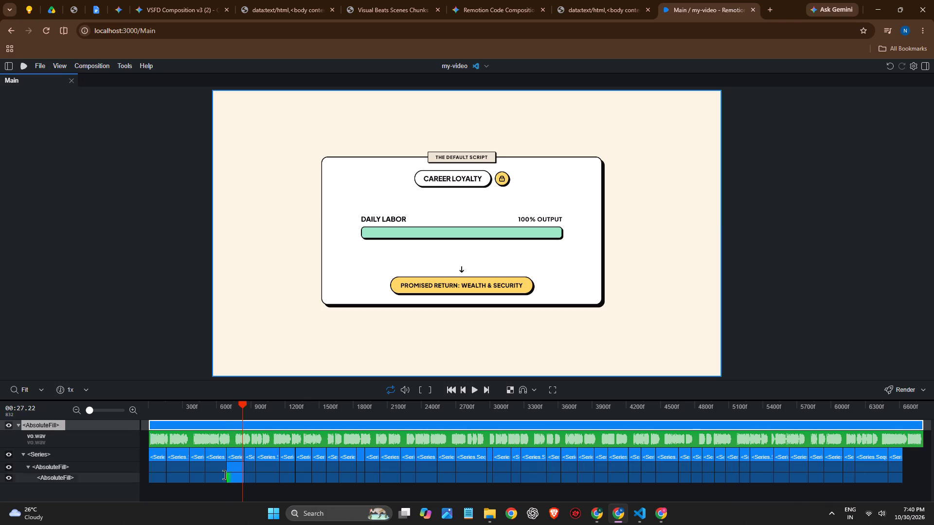
pyautogui.click(226, 468)
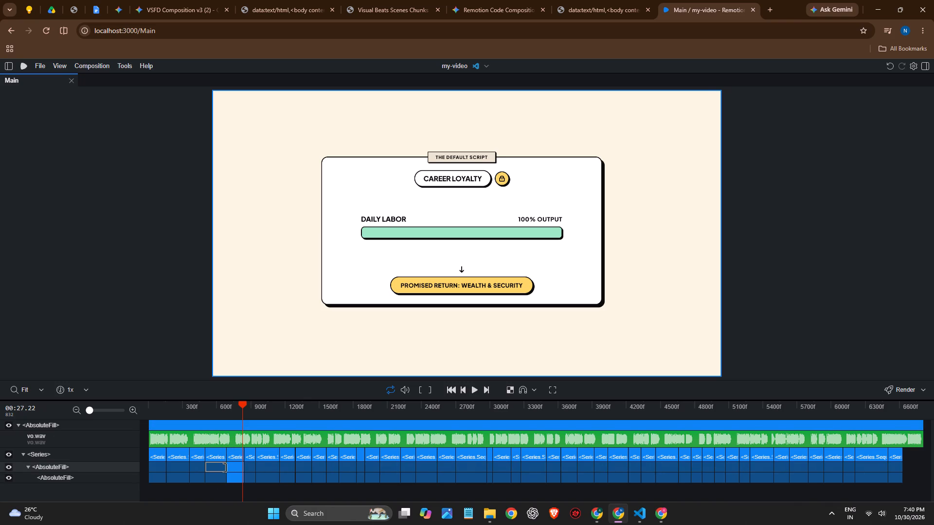
pyautogui.moveTo(241, 404); pyautogui.dragTo(228, 404)
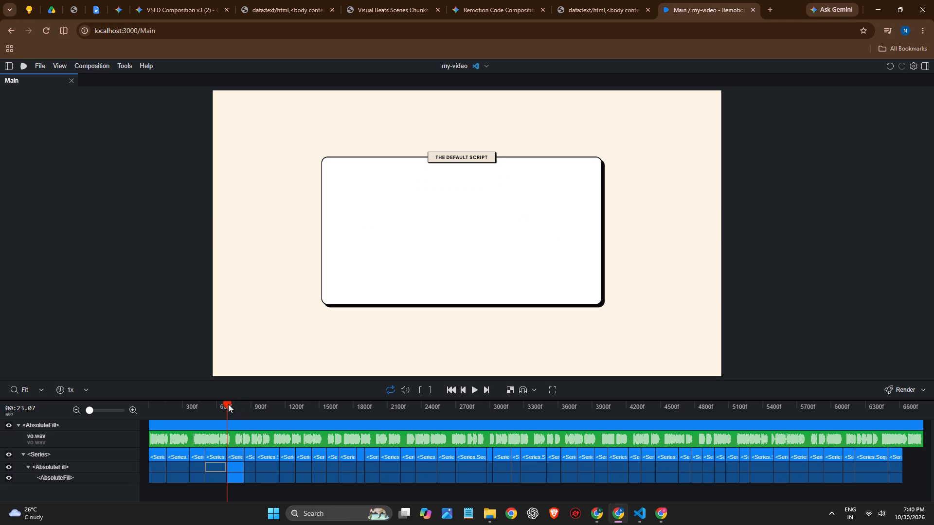
pyautogui.moveTo(228, 404); pyautogui.dragTo(225, 402)
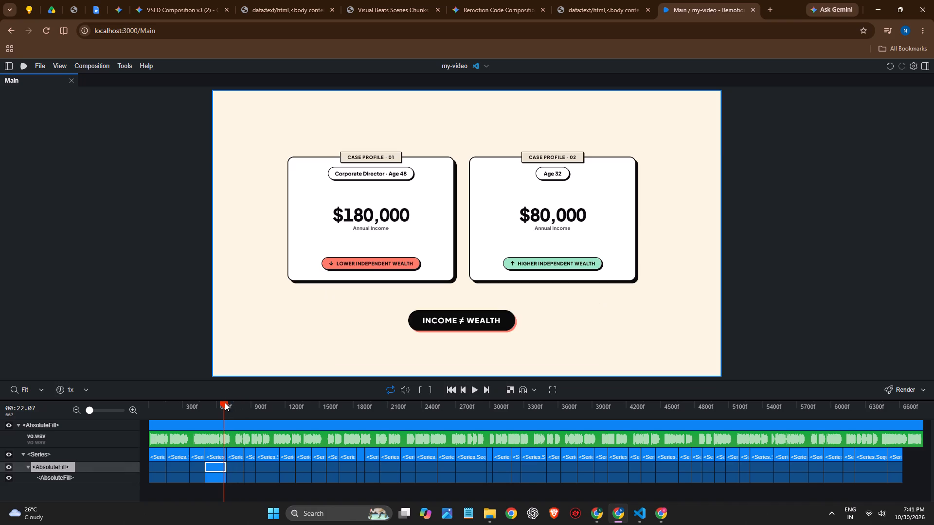
pyautogui.press('space')
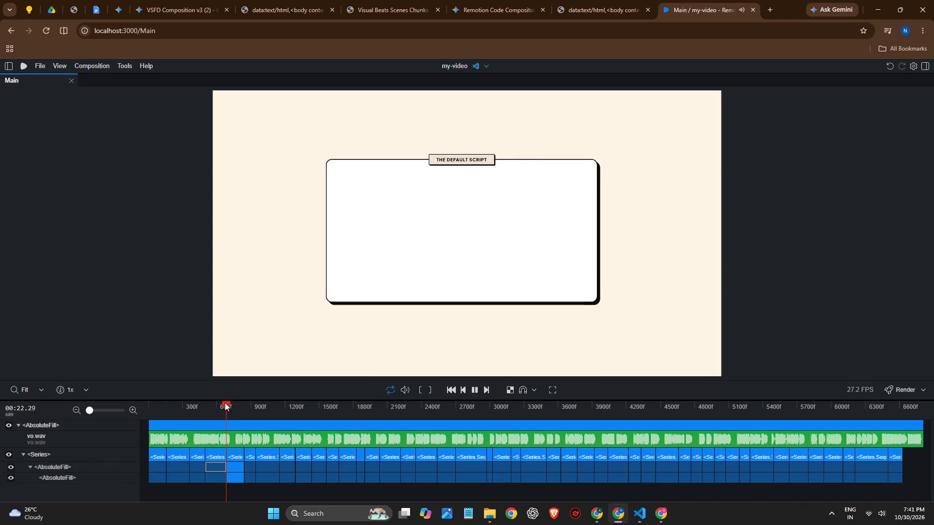
pyautogui.press('space')
pyautogui.press('space')
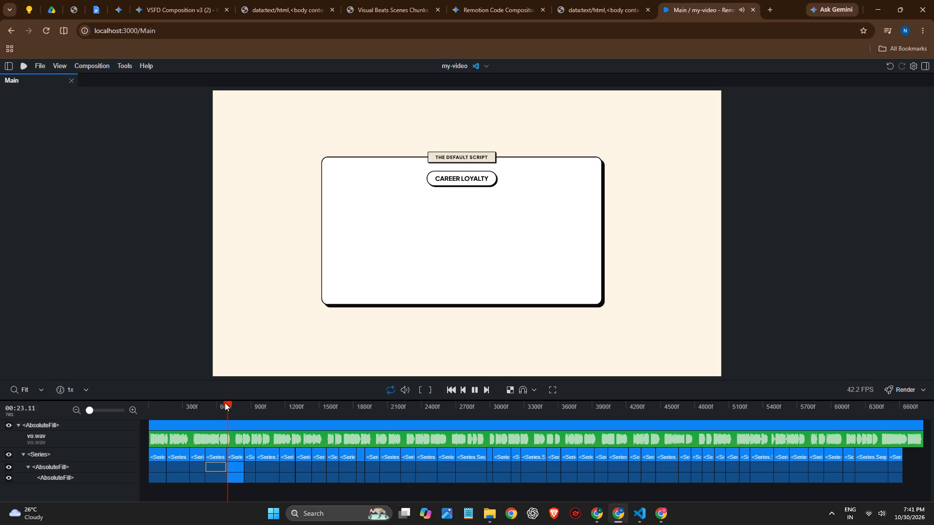
pyautogui.press('space')
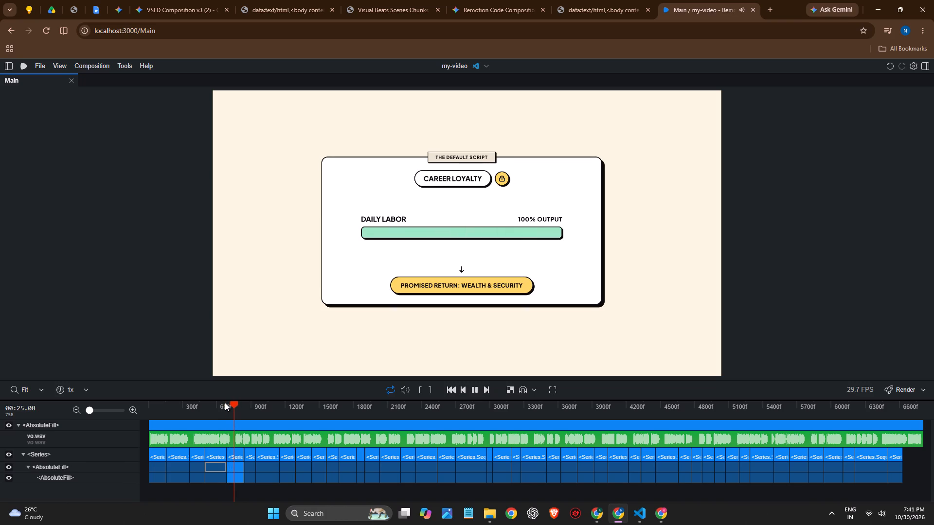
pyautogui.press('space')
pyautogui.press('space')
pyautogui.press('space')
pyautogui.press('space')
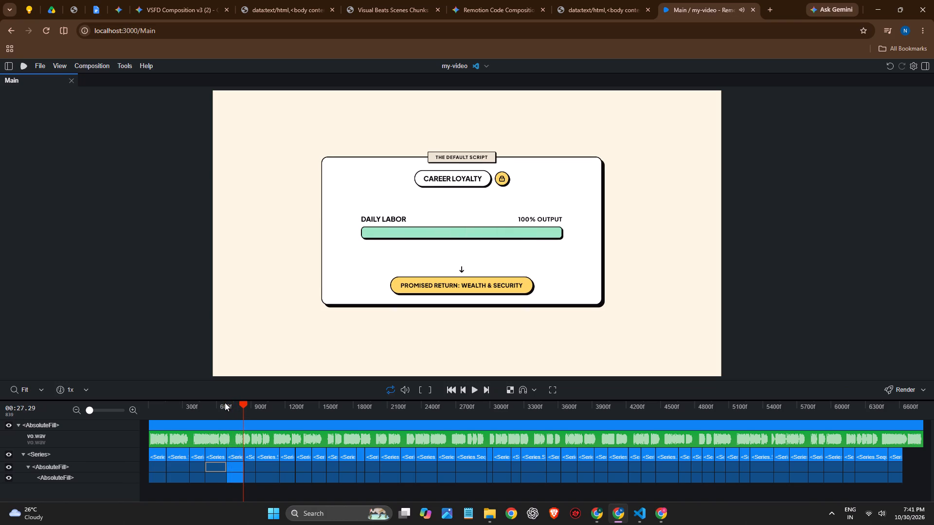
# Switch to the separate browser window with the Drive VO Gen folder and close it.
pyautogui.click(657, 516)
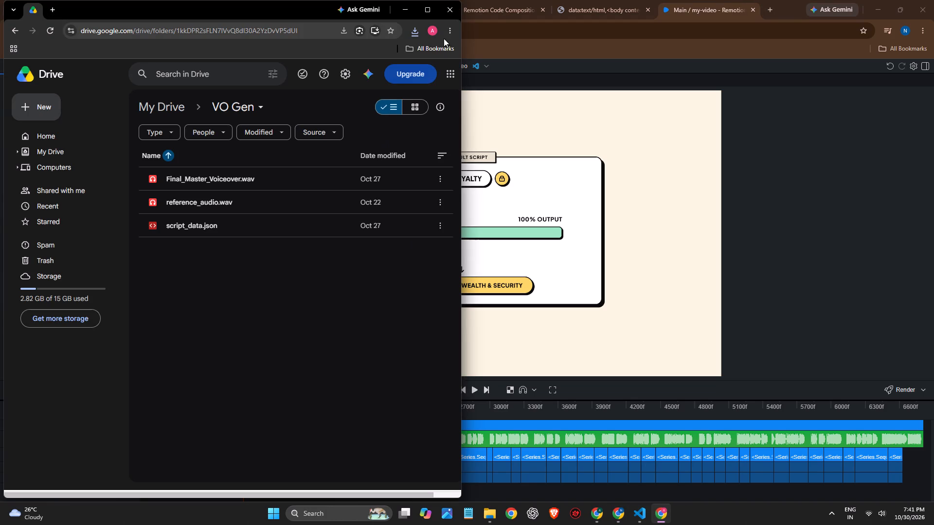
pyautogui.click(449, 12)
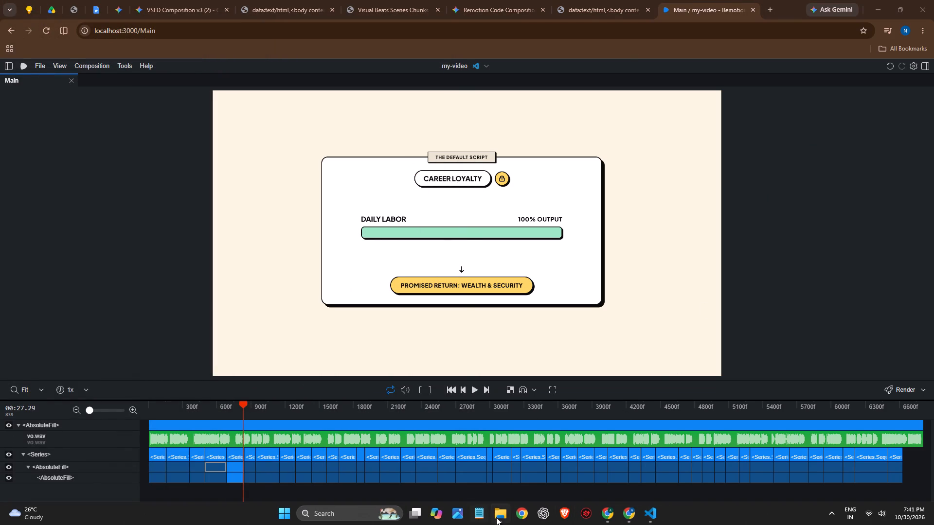
# Switch to File Explorer and open the Downloads folder in a new tab.
pyautogui.click(496, 517)
pyautogui.click(215, 277)
pyautogui.scroll(4, 85, 210)
pyautogui.scroll(3, 65, 137)
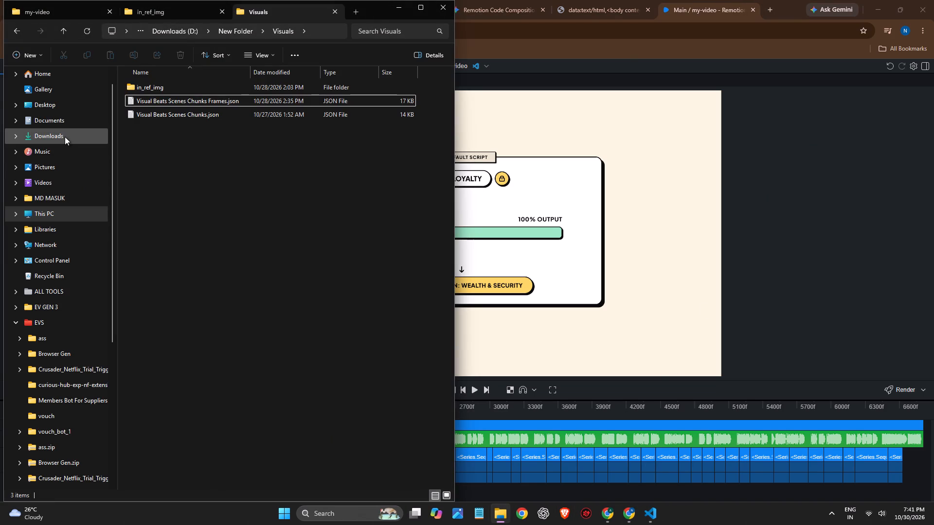
pyautogui.click(354, 13)
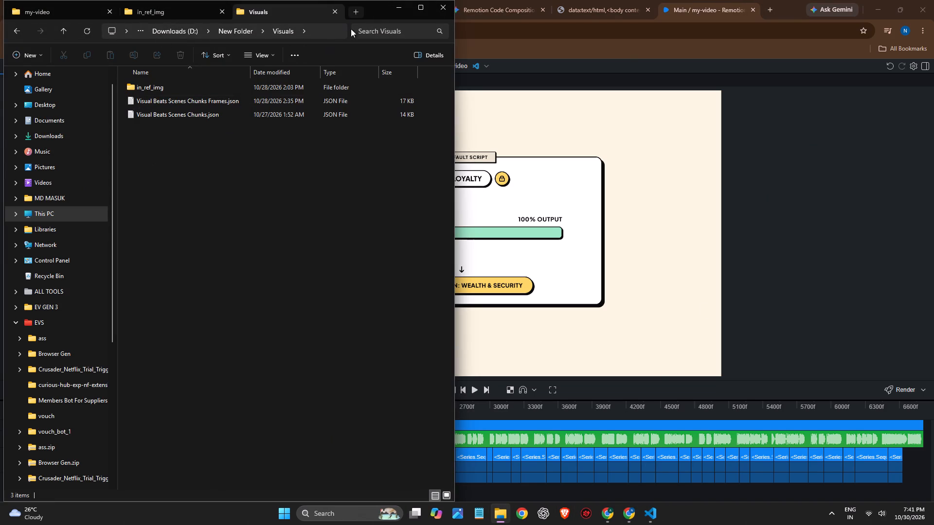
pyautogui.scroll(5, 236, 215)
pyautogui.click(9, 267)
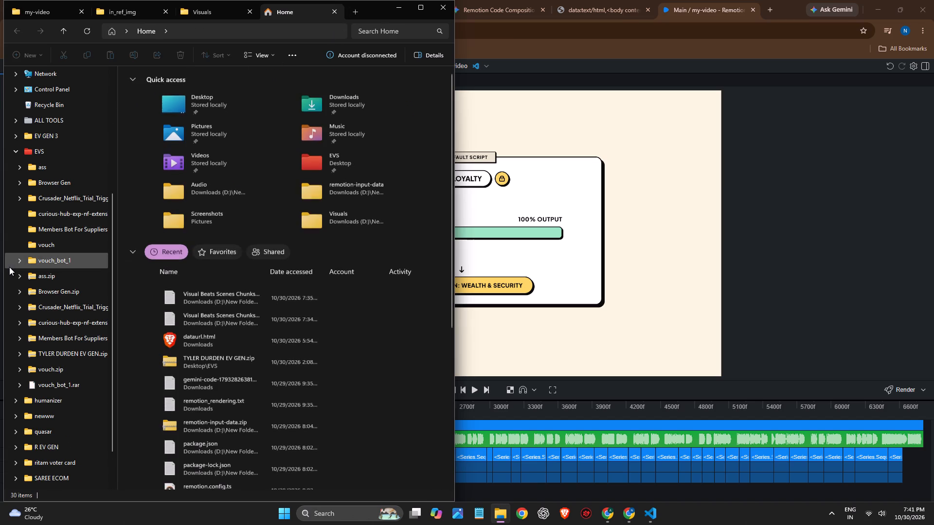
pyautogui.scroll(8, 9, 267)
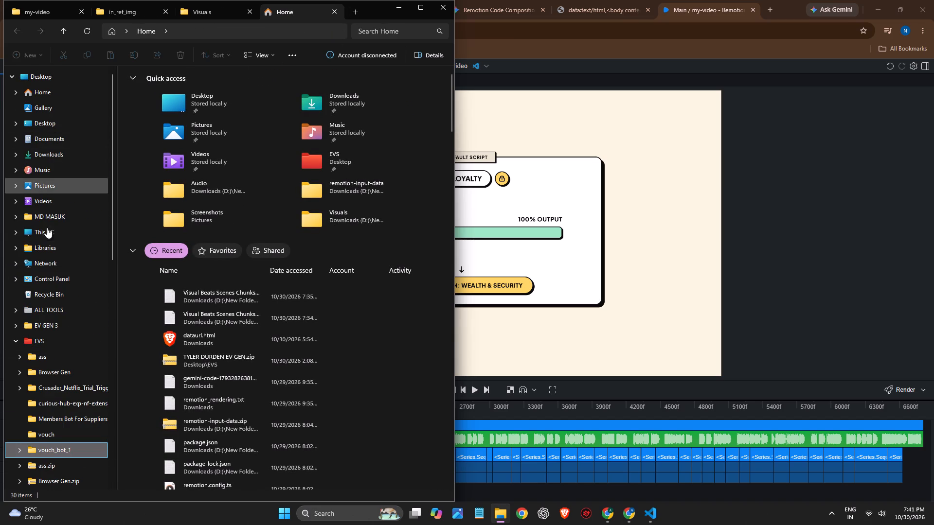
pyautogui.scroll(4, 48, 183)
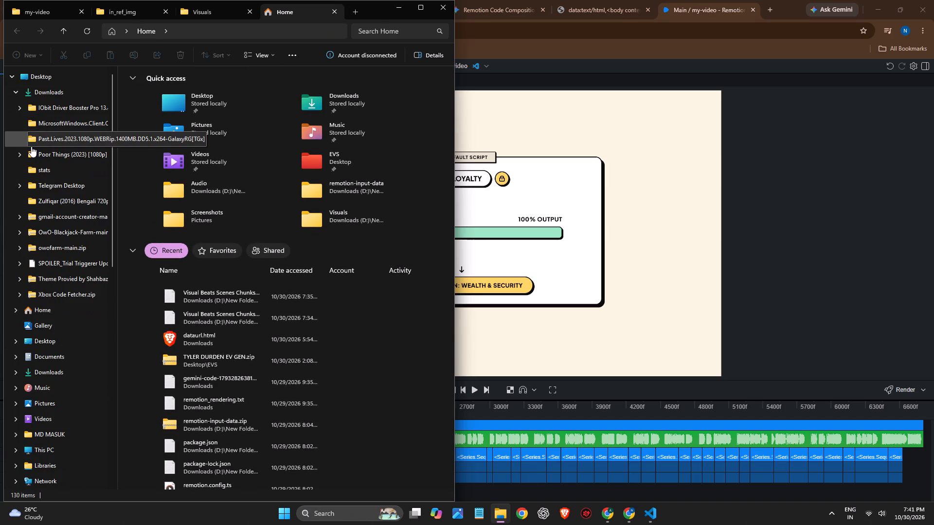
pyautogui.click(58, 93)
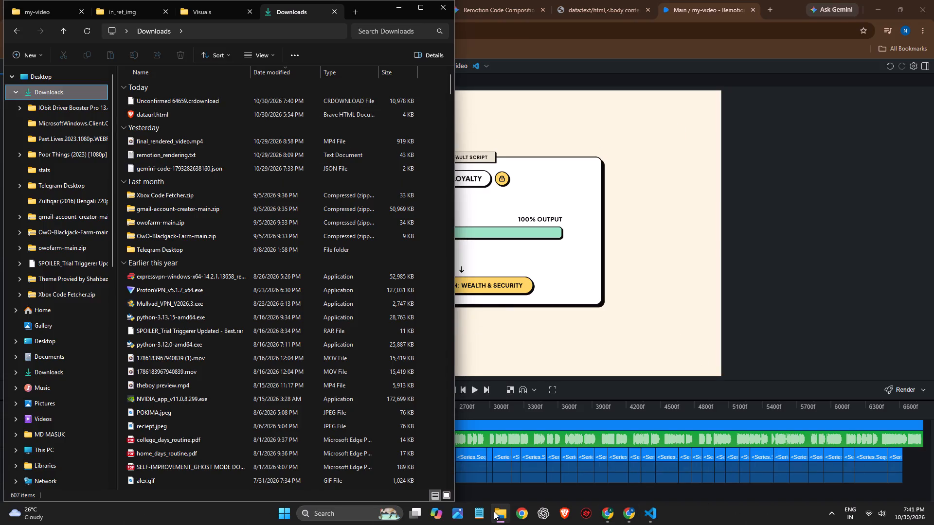
# Switch to the other Chrome profile to reopen the Drive VO Gen folder window.
pyautogui.click(904, 31)
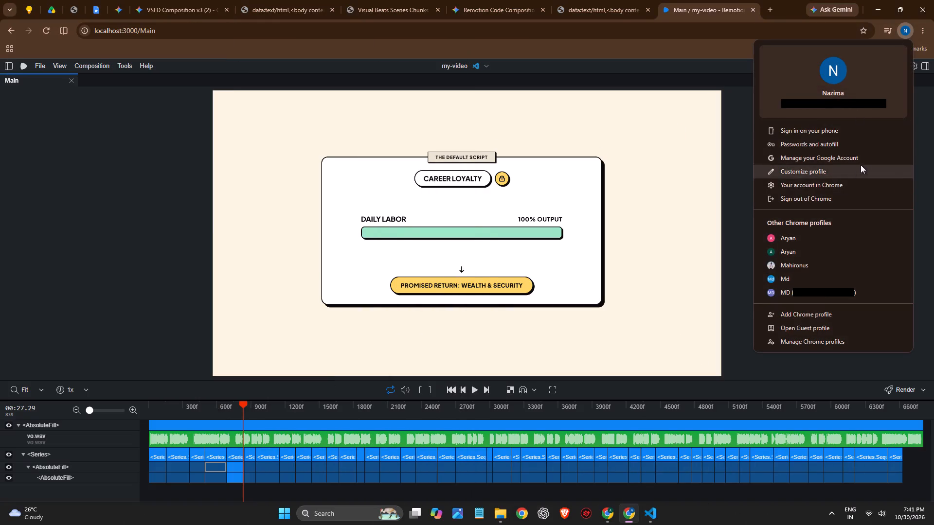
pyautogui.click(826, 245)
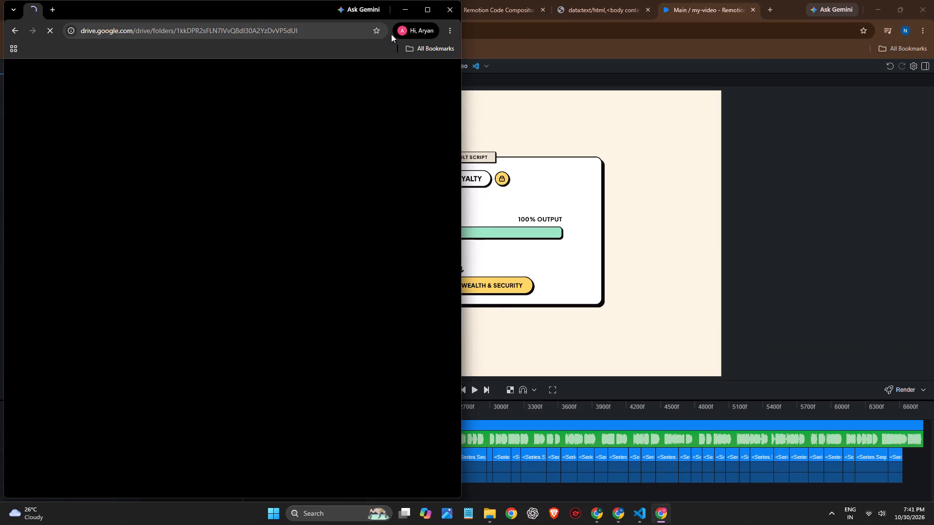
# Play the unconfirmed .crdownload file from Downloads in VLC media player just once, decline the VLC update, and close the player.
pyautogui.click(492, 518)
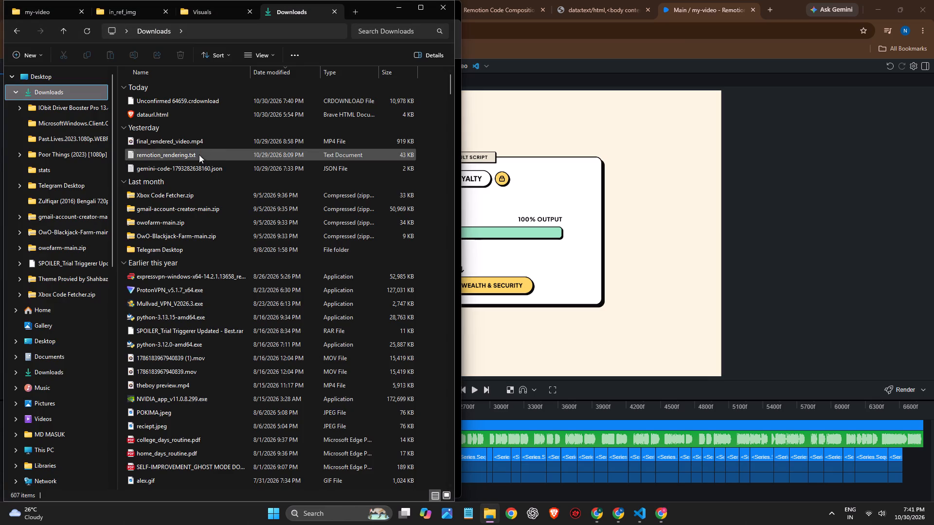
pyautogui.doubleClick(205, 101)
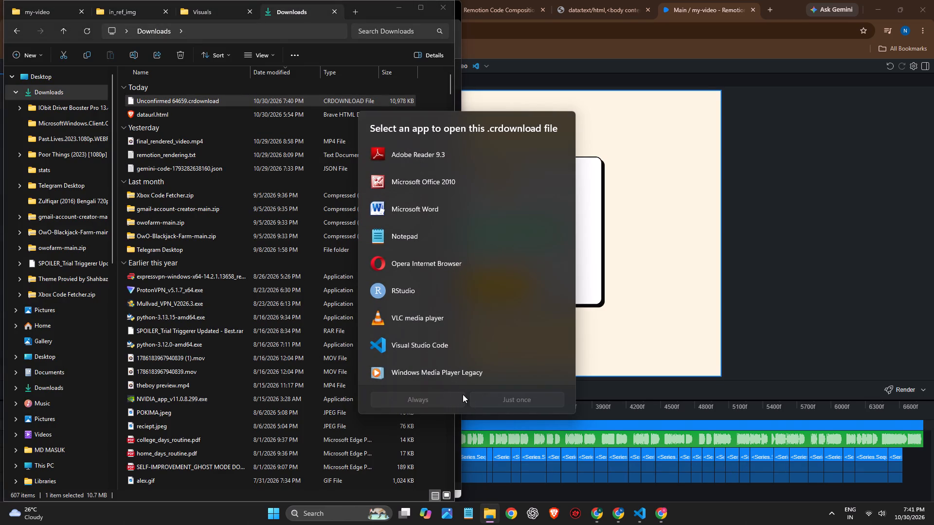
pyautogui.click(451, 319)
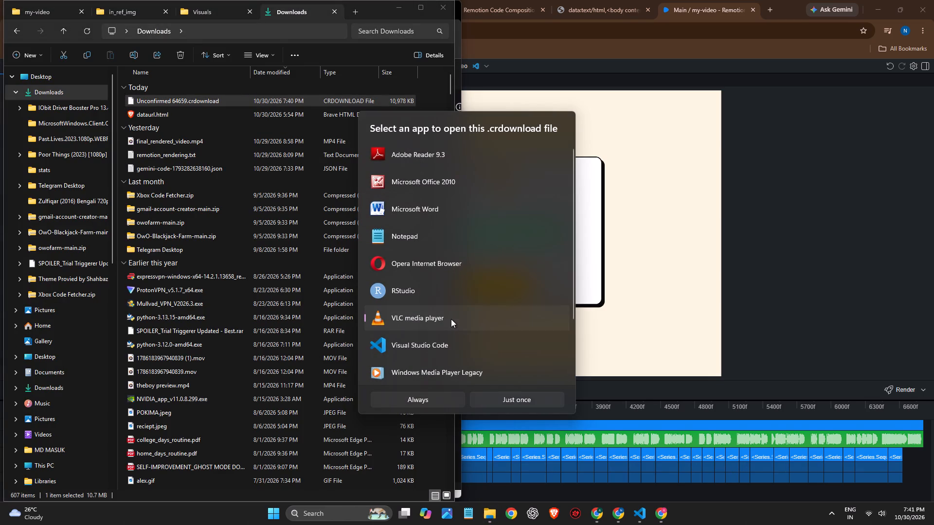
pyautogui.scroll(-2, 451, 319)
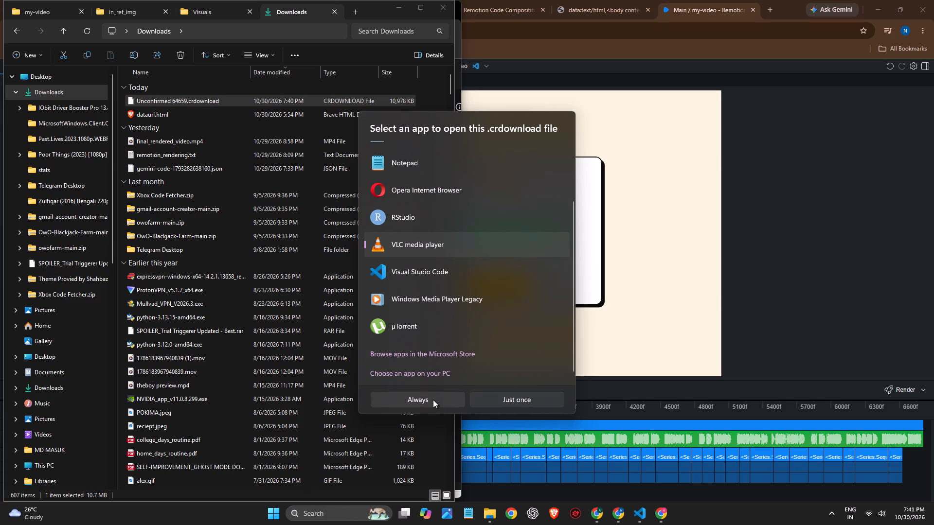
pyautogui.click(536, 392)
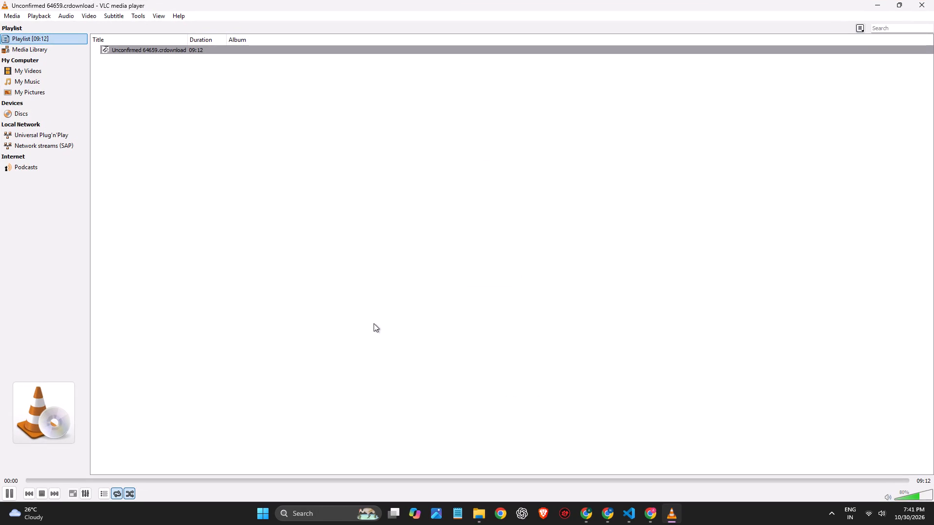
pyautogui.click(374, 323)
pyautogui.click(564, 314)
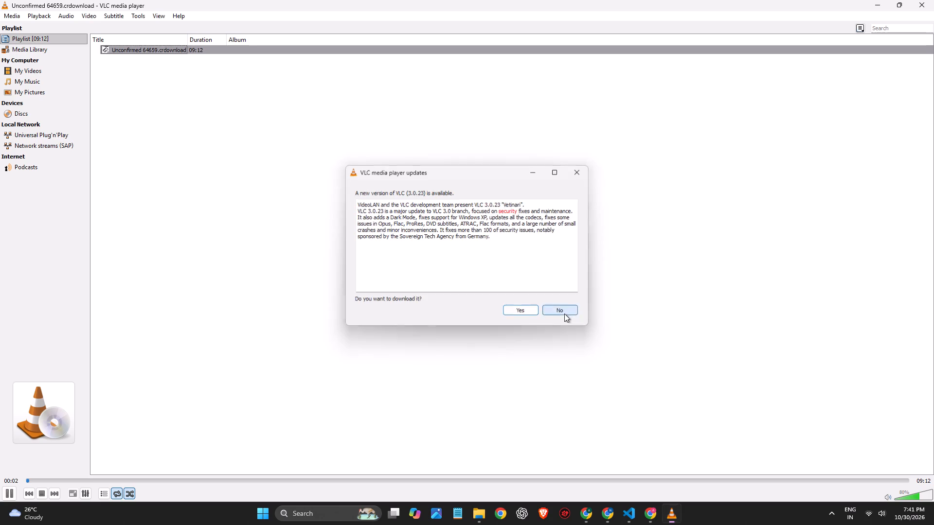
pyautogui.click(933, 0)
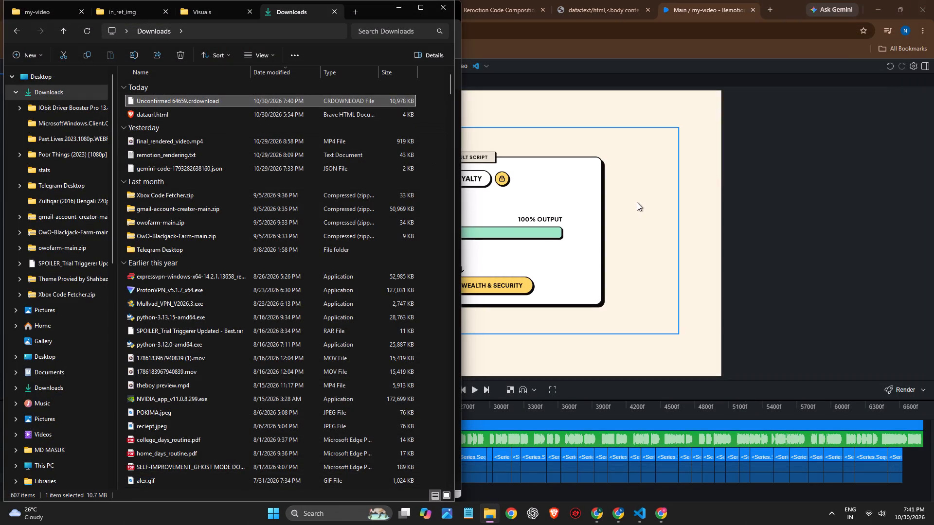
# Delete the unconfirmed .crdownload file, final_rendered_video.mp4 and remotion_rendering.txt from the Downloads folder.
pyautogui.press('Delete')
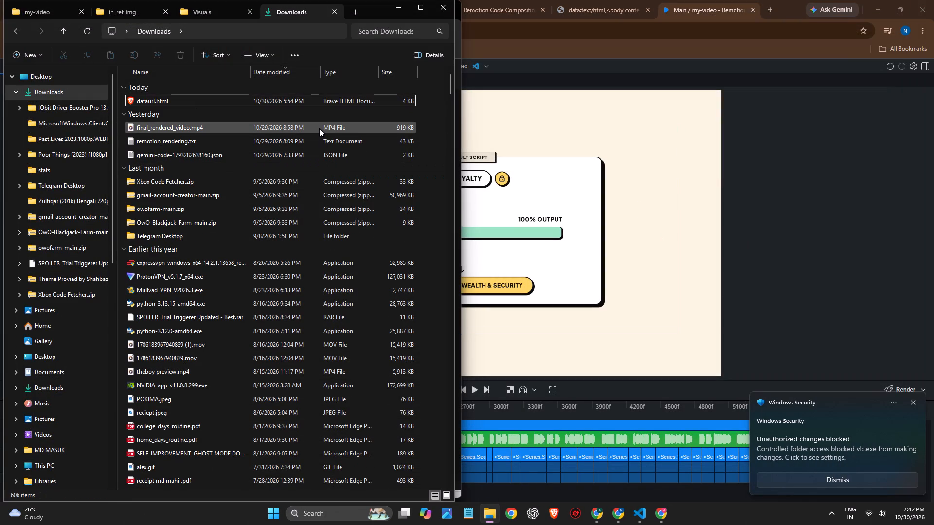
pyautogui.click(319, 128)
pyautogui.press('Delete')
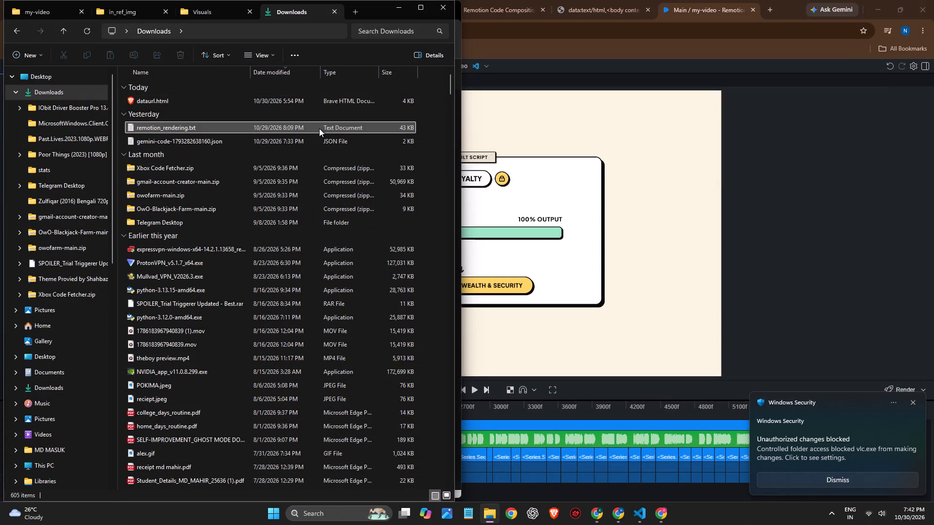
pyautogui.click(319, 128)
pyautogui.press('Delete')
pyautogui.click(319, 128)
pyautogui.press('Delete')
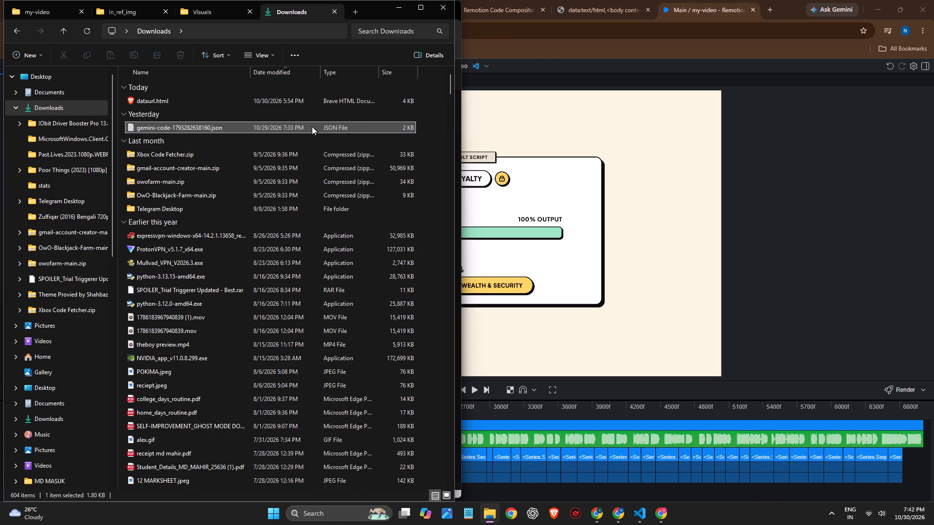
pyautogui.click(312, 126)
# Return to the Drive VO Gen folder and download Final_Master_Voiceover.wav again.
pyautogui.click(759, 189)
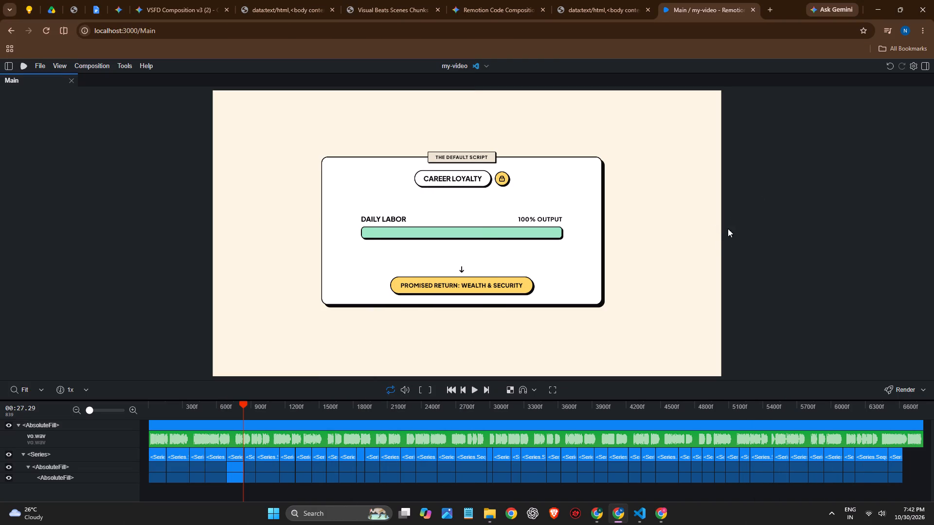
pyautogui.click(667, 524)
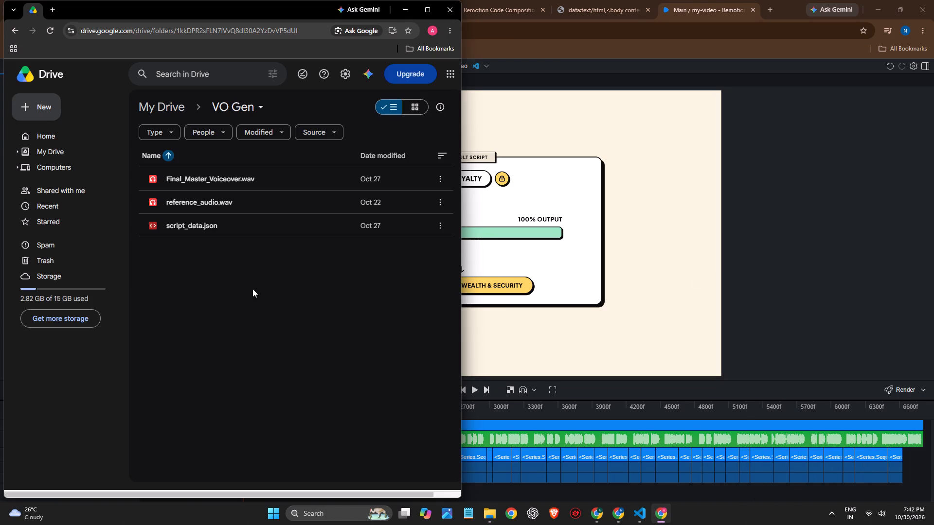
pyautogui.click(380, 182)
pyautogui.click(211, 129)
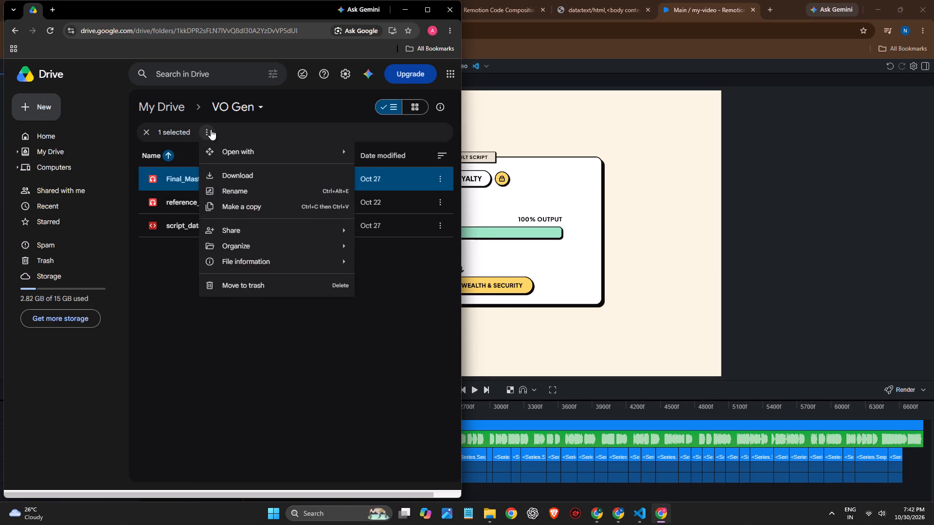
pyautogui.click(254, 171)
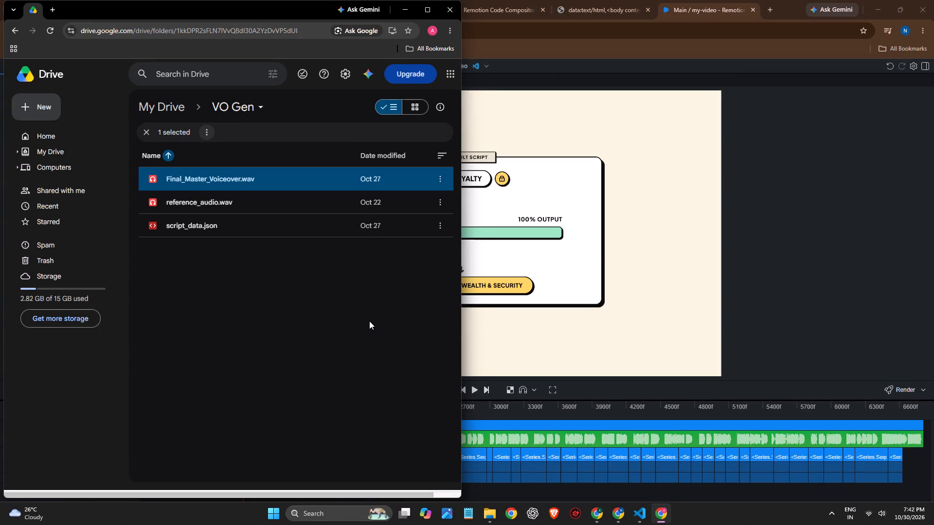
pyautogui.click(437, 179)
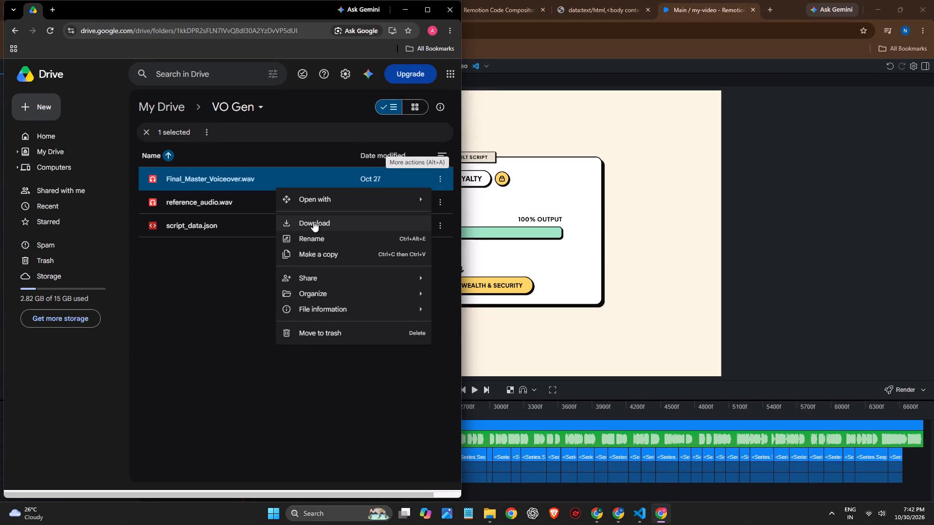
pyautogui.click(207, 290)
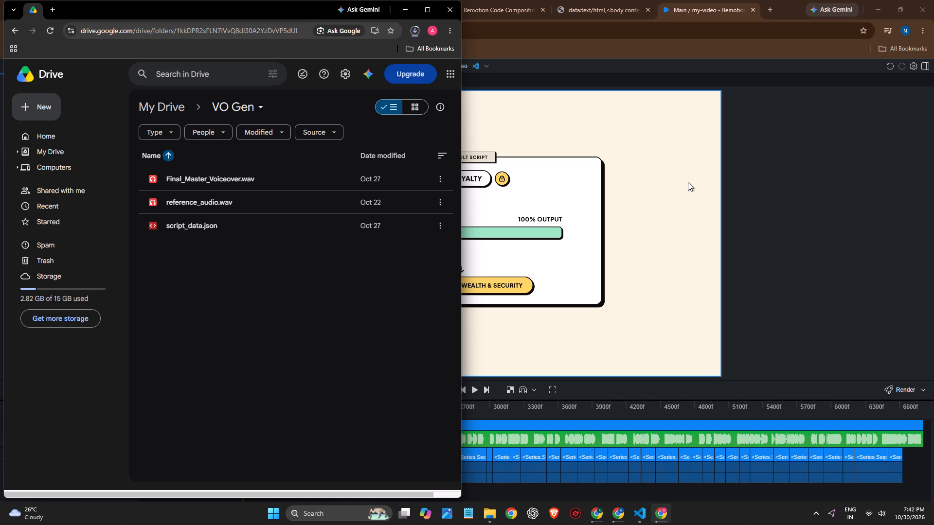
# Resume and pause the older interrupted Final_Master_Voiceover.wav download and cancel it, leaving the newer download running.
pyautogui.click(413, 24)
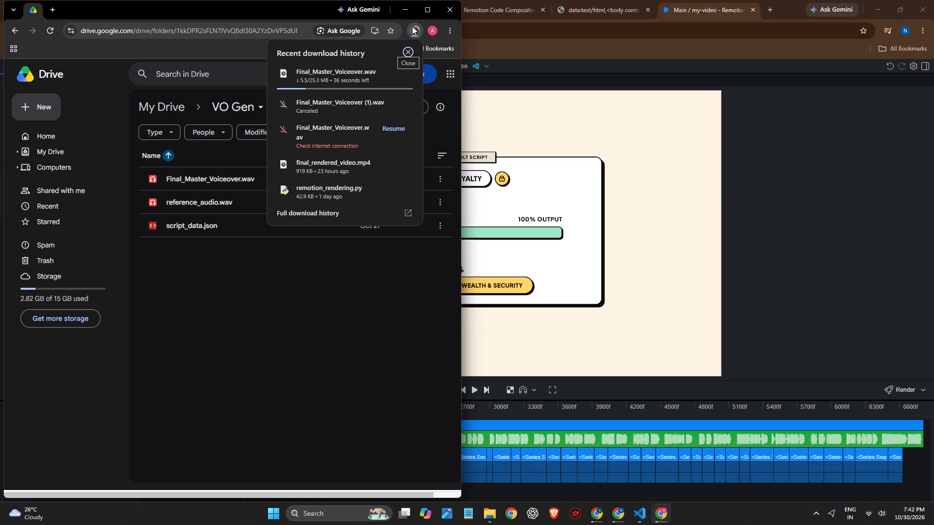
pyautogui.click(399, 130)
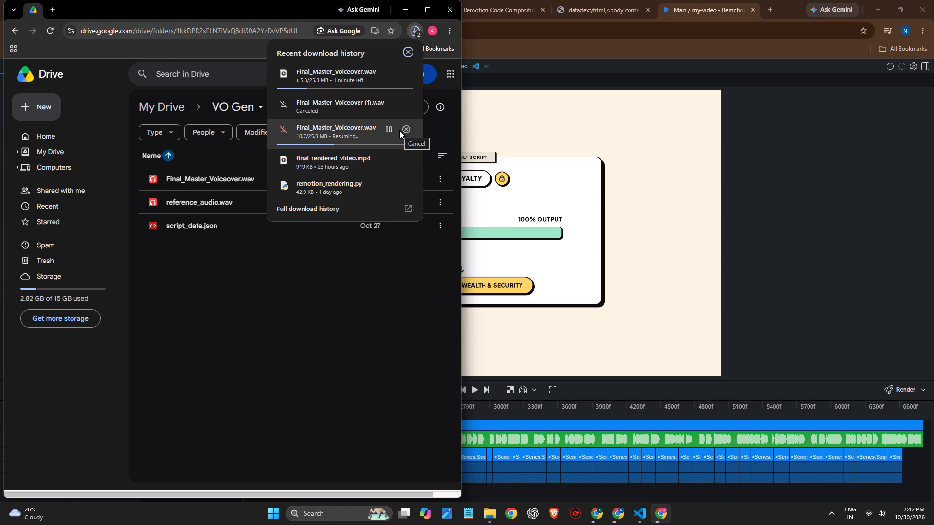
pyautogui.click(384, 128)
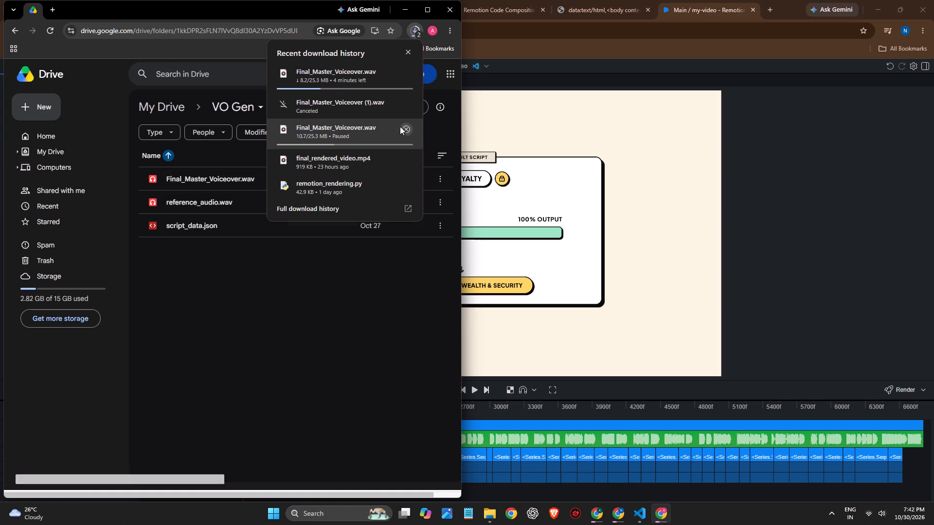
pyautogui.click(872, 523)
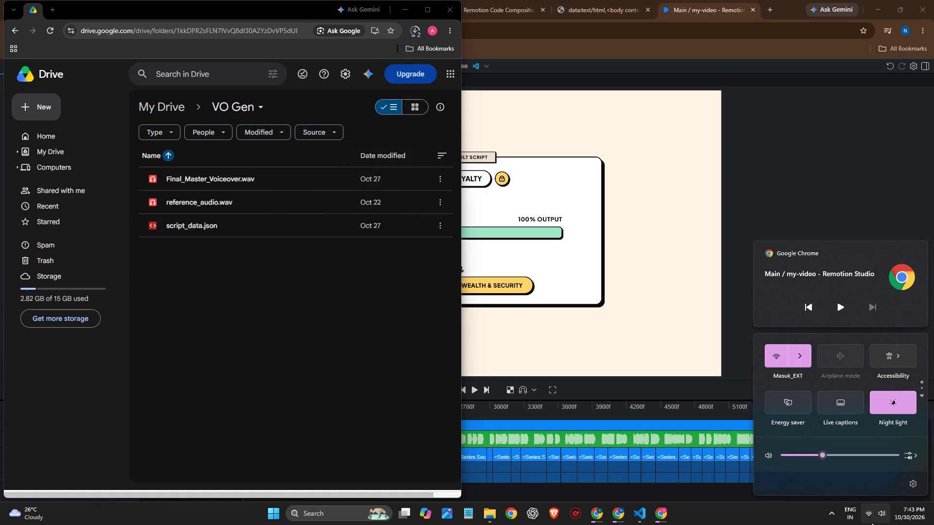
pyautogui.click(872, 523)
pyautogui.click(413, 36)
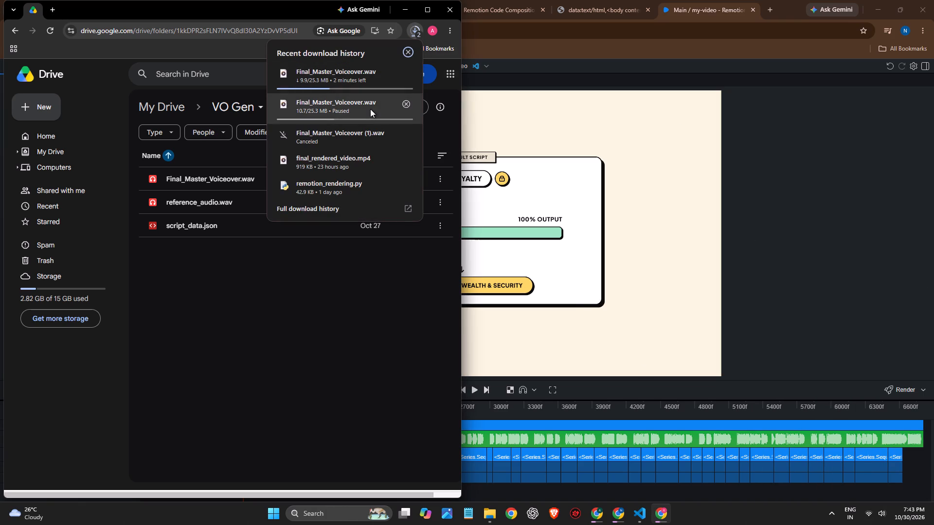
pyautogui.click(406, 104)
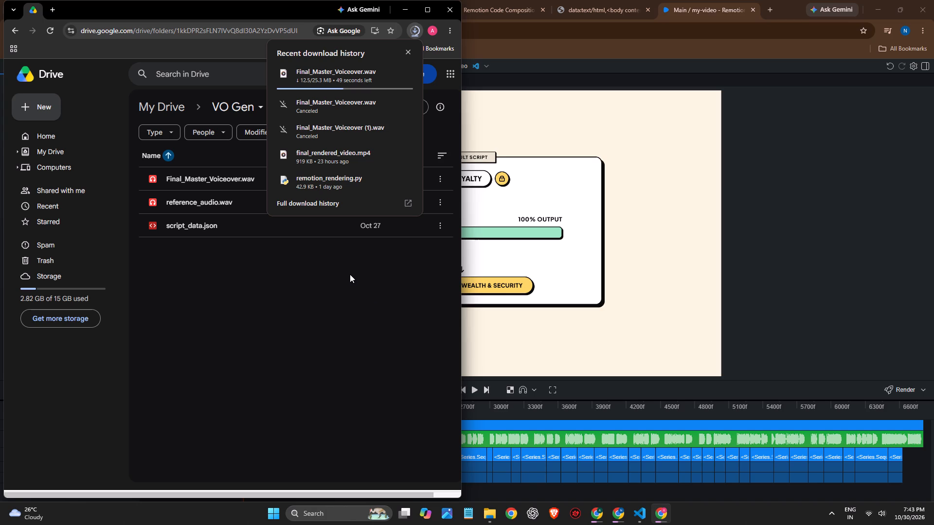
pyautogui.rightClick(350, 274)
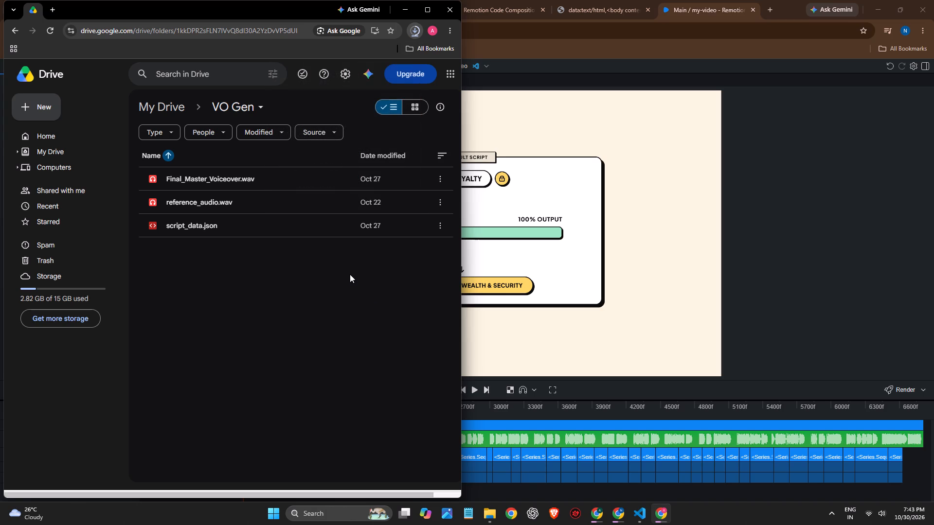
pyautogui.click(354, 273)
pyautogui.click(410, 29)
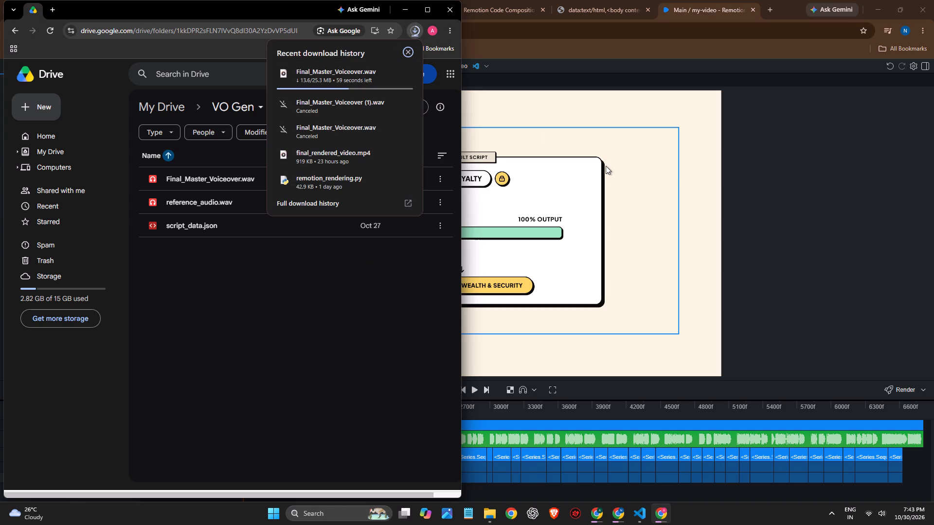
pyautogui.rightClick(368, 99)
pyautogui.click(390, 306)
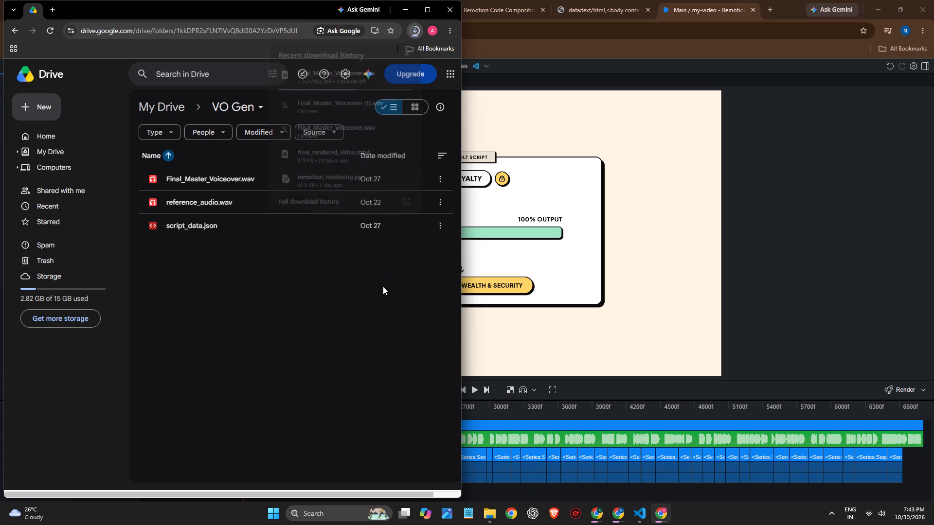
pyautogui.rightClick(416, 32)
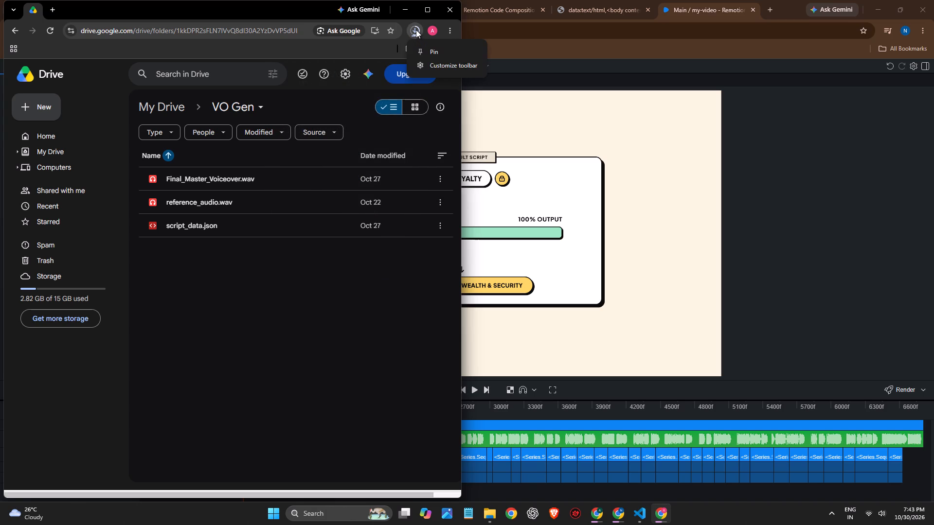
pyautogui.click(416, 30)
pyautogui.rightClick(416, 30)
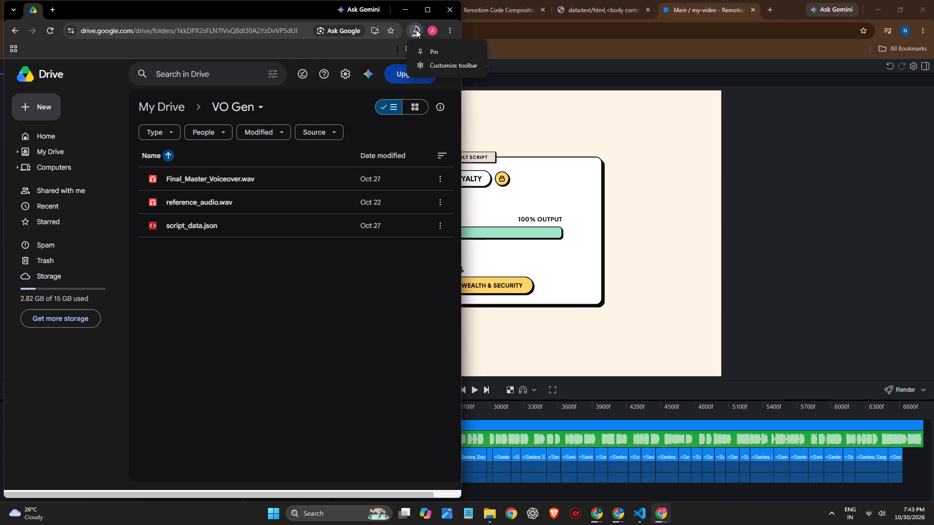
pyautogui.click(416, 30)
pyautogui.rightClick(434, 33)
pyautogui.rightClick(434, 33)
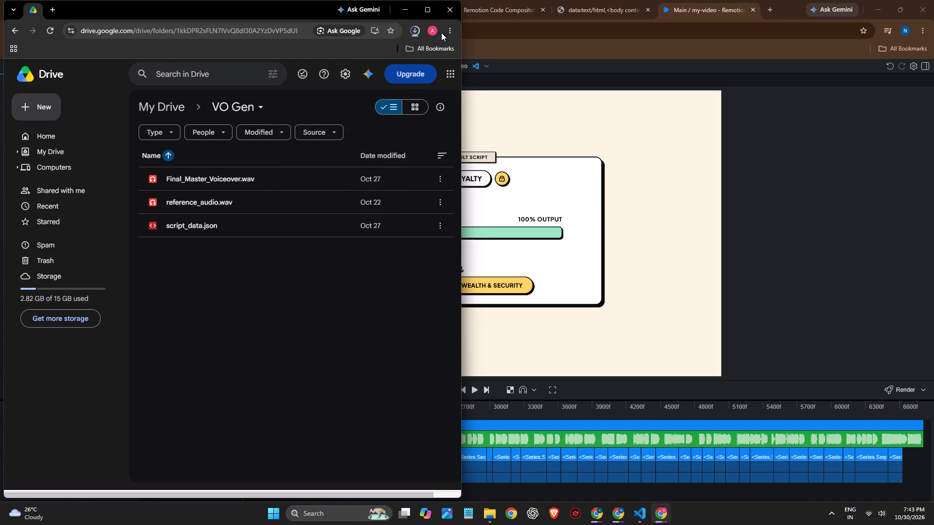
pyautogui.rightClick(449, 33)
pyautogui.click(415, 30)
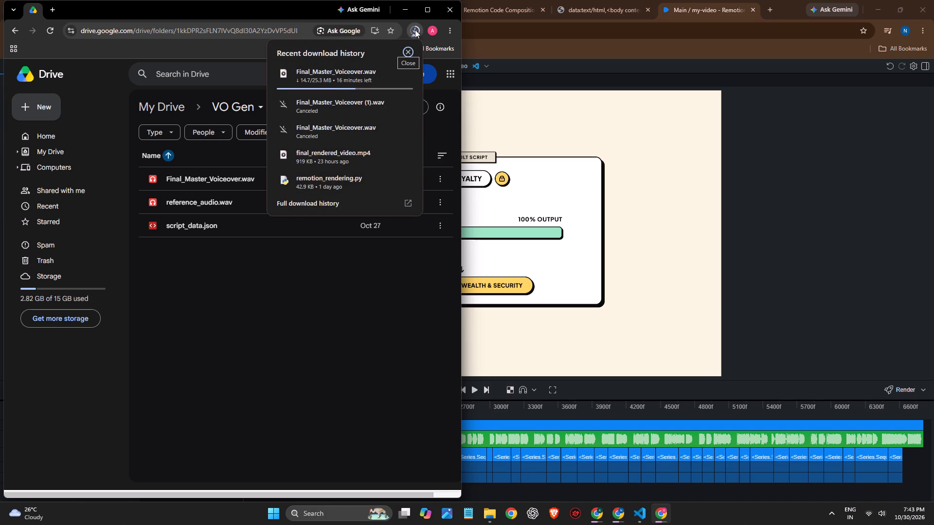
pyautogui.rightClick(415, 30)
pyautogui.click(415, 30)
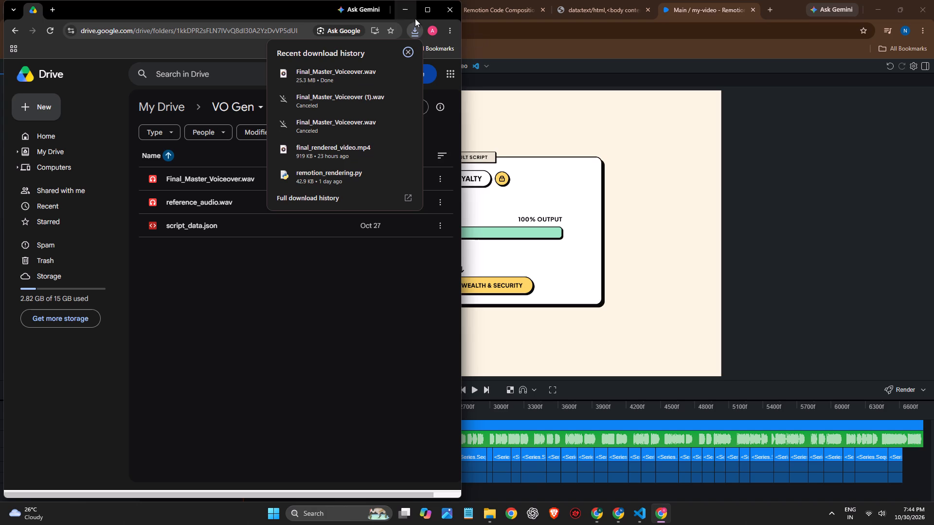
# Check the Downloads folder for Final_Master_Voiceover.wav and close the Drive VO Gen browser window.
pyautogui.click(489, 521)
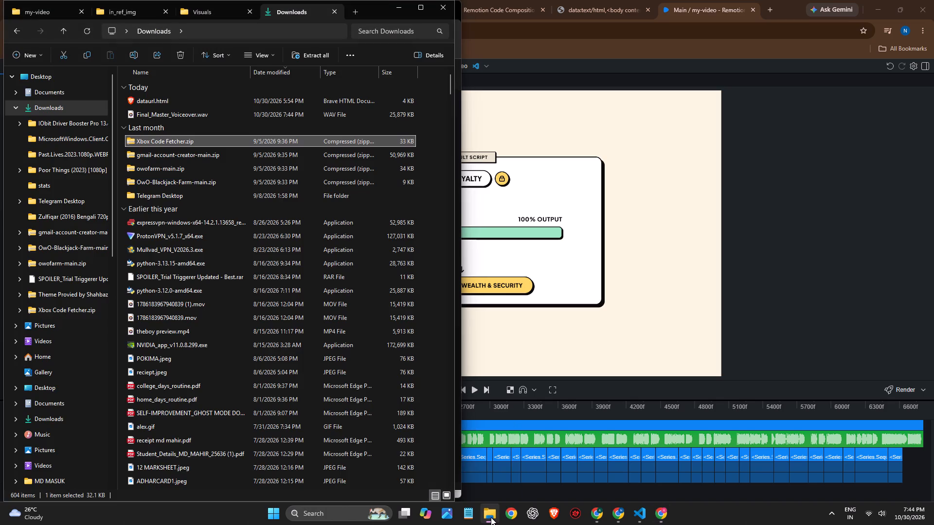
pyautogui.click(659, 518)
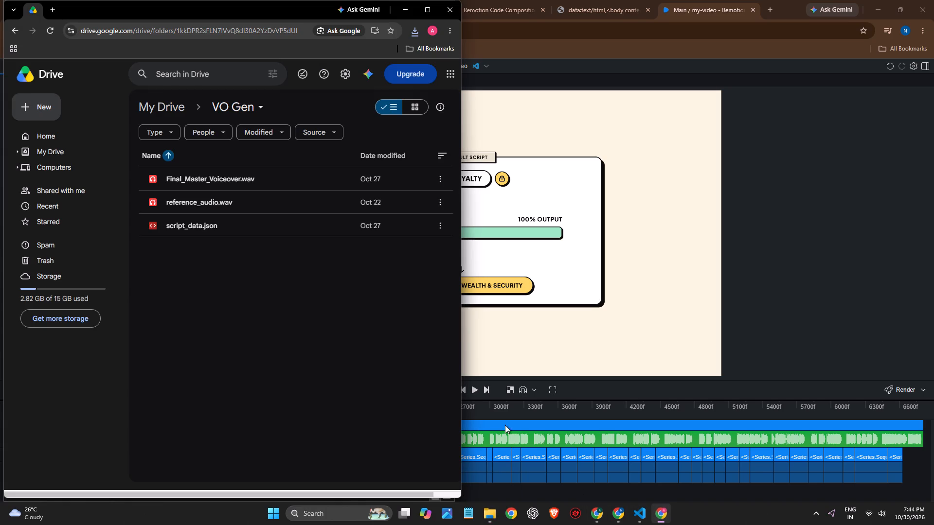
pyautogui.click(444, 9)
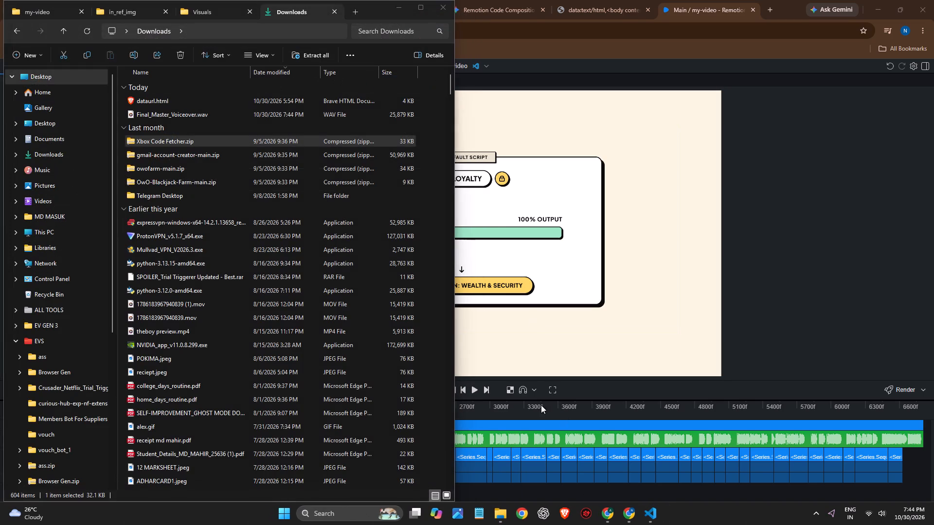
# Play Final_Master_Voiceover.wav from the Downloads folder in Media Player briefly, pause it and close the player.
pyautogui.click(241, 118)
pyautogui.click(353, 8)
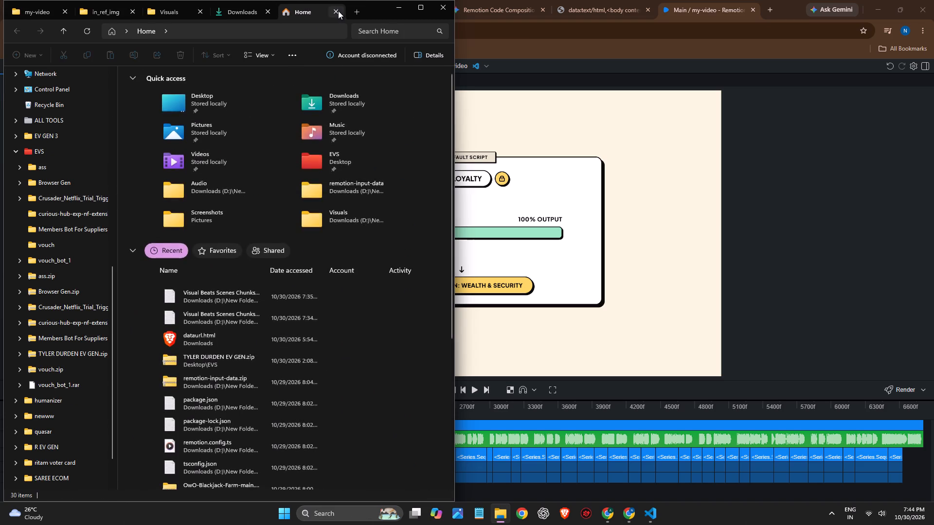
pyautogui.click(339, 11)
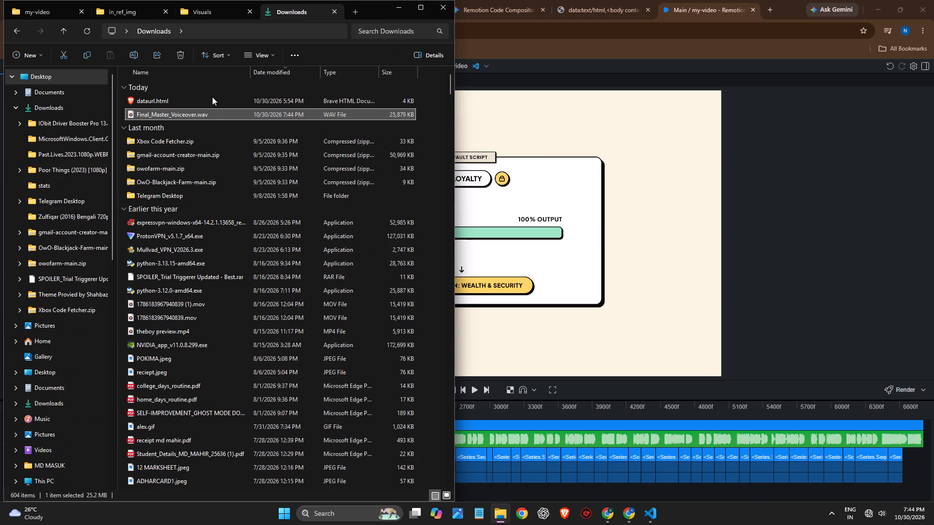
pyautogui.doubleClick(216, 113)
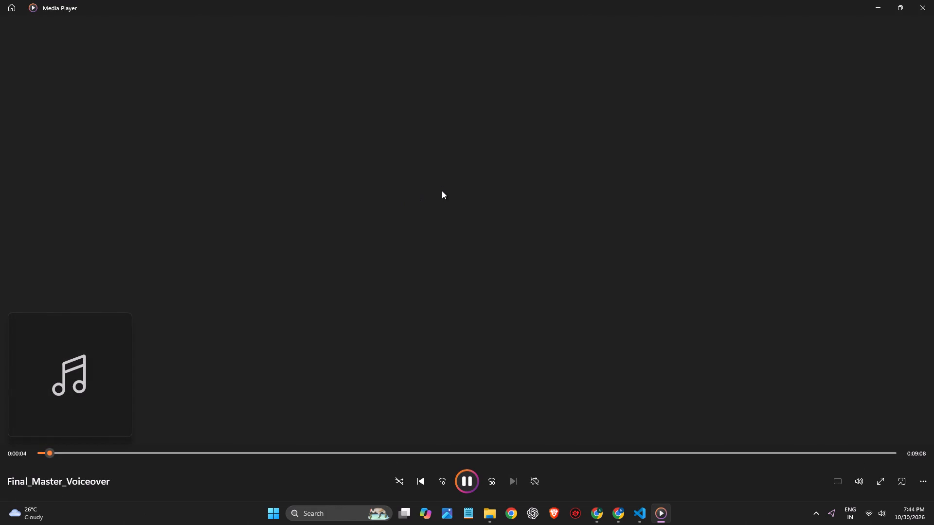
pyautogui.press('space')
pyautogui.click(933, 0)
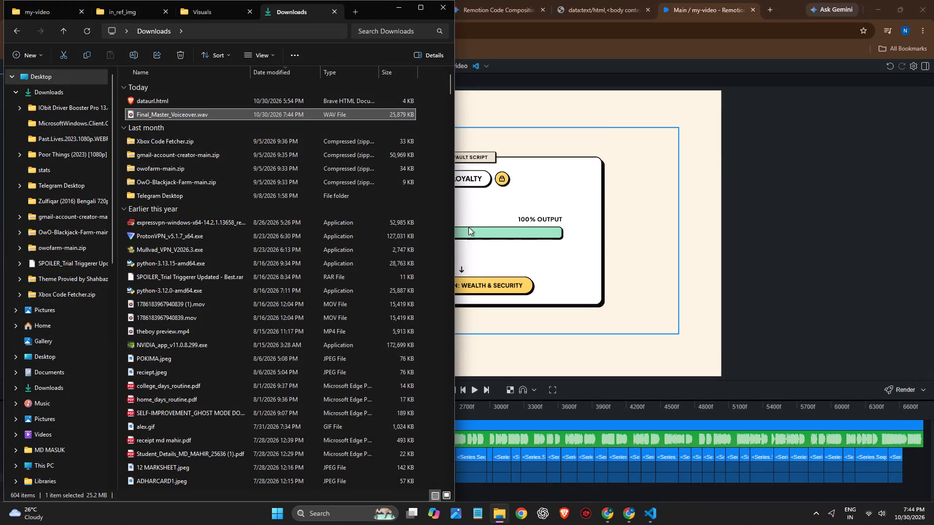
# Switch to the Chrome window with Remotion Studio and open Final_Master_Voiceover.wav from Downloads in a new tab.
pyautogui.click(827, 142)
pyautogui.click(768, 11)
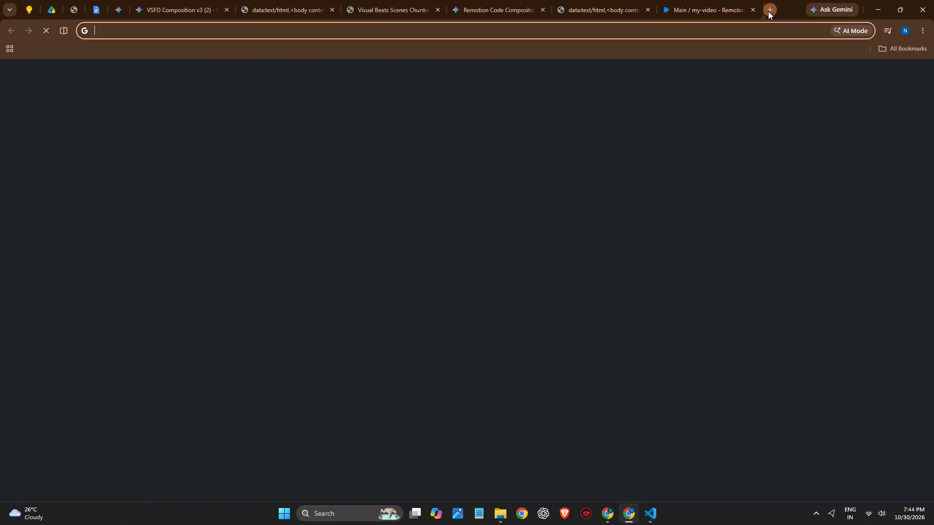
pyautogui.hotkey('ctrl', 'o')
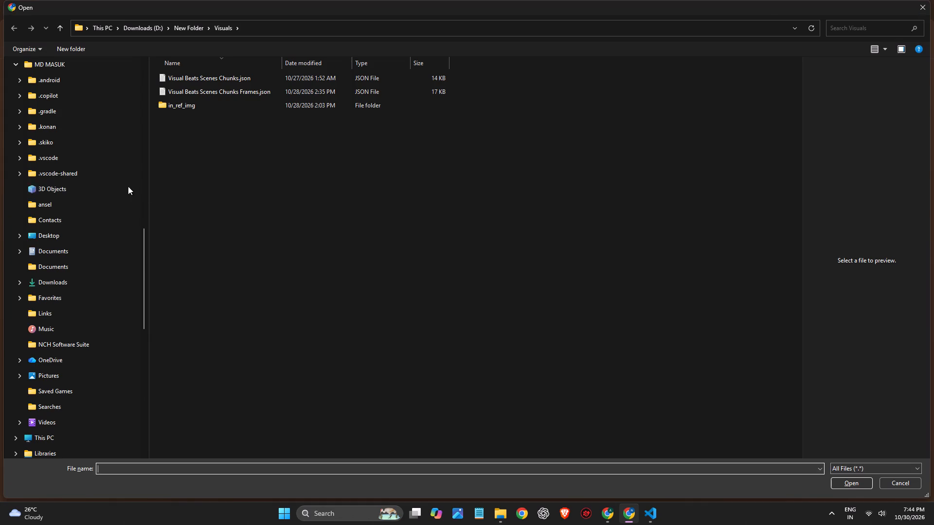
pyautogui.click(73, 175)
pyautogui.scroll(8, 73, 175)
pyautogui.scroll(-7, 73, 175)
pyautogui.click(69, 324)
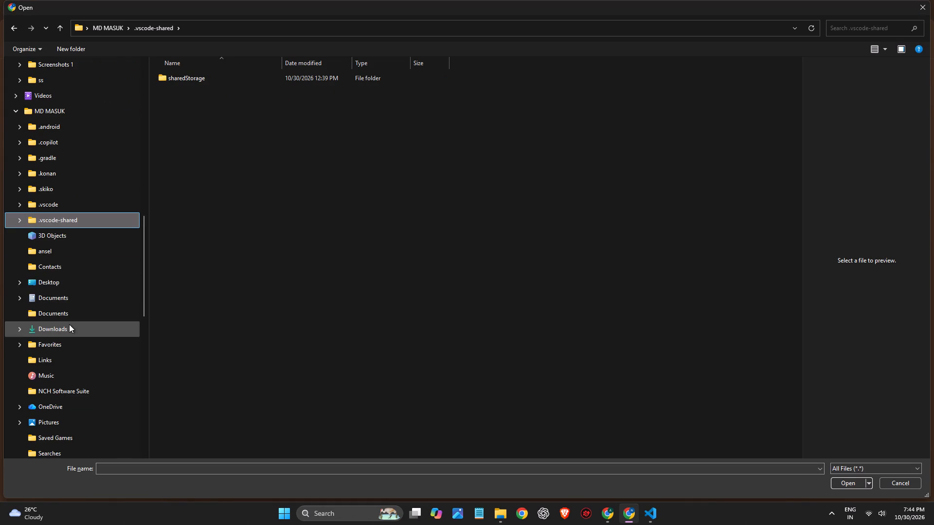
pyautogui.click(210, 87)
pyautogui.press('Return')
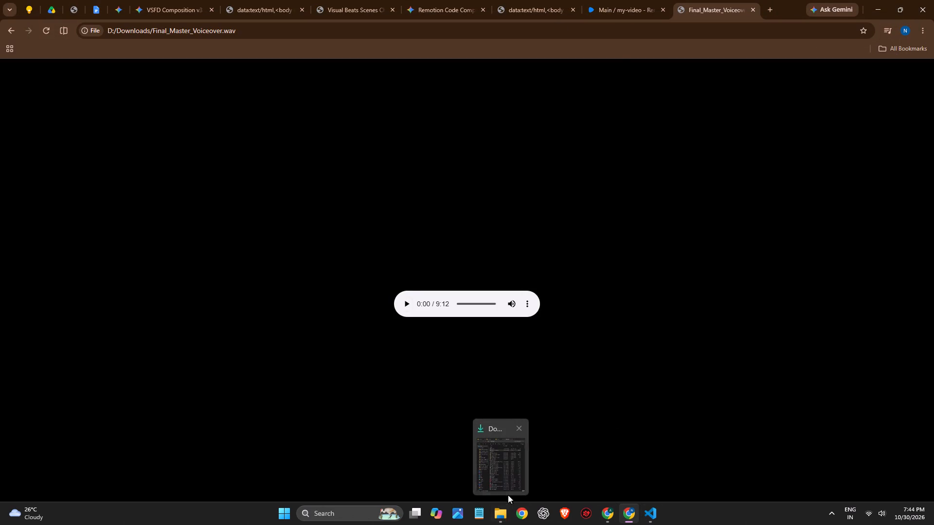
# Show the Main preview and the Final_Master_Voiceover.wav tab in split view, with the voiceover pane about a fifth of the width.
pyautogui.click(616, 10)
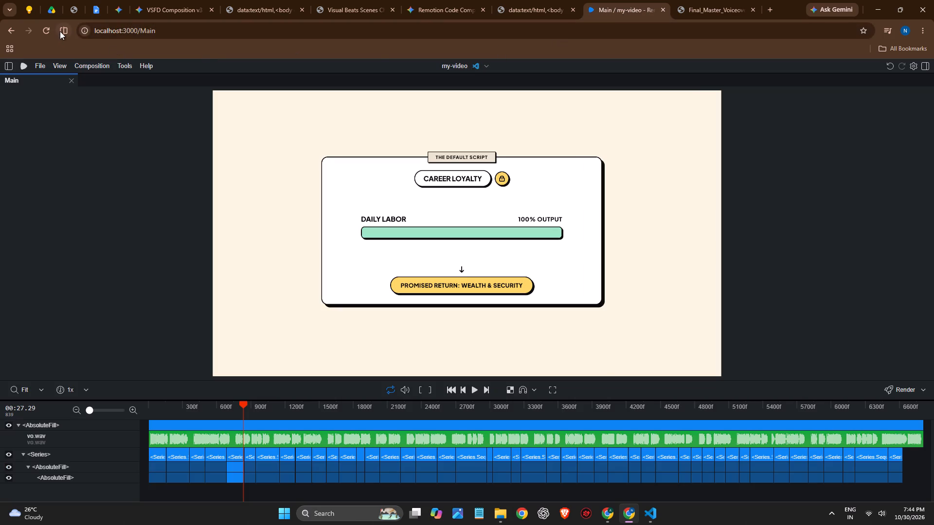
pyautogui.click(60, 31)
pyautogui.click(684, 126)
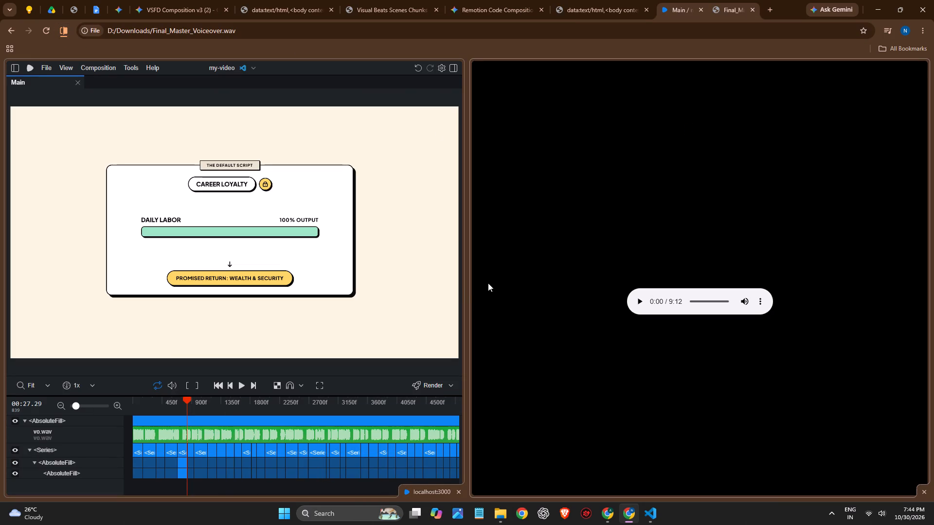
pyautogui.moveTo(468, 285); pyautogui.dragTo(777, 284)
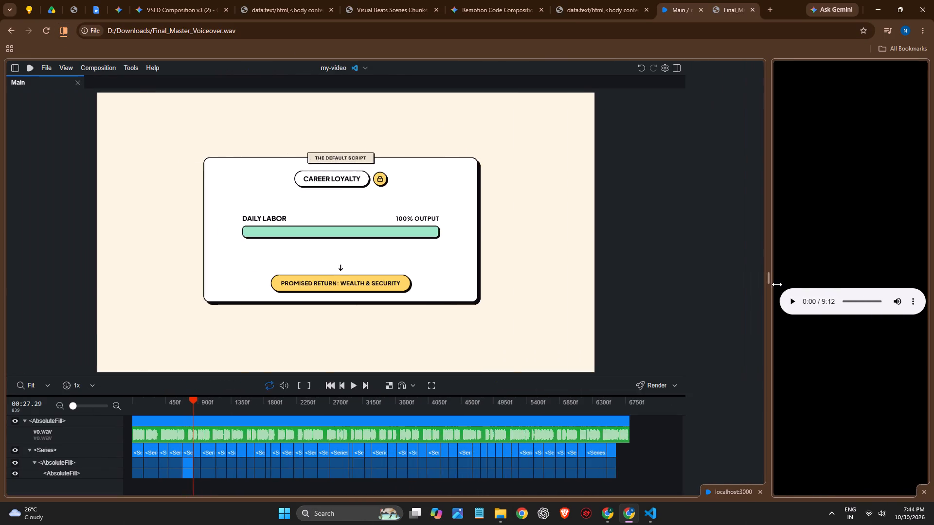
pyautogui.moveTo(777, 284); pyautogui.dragTo(887, 280)
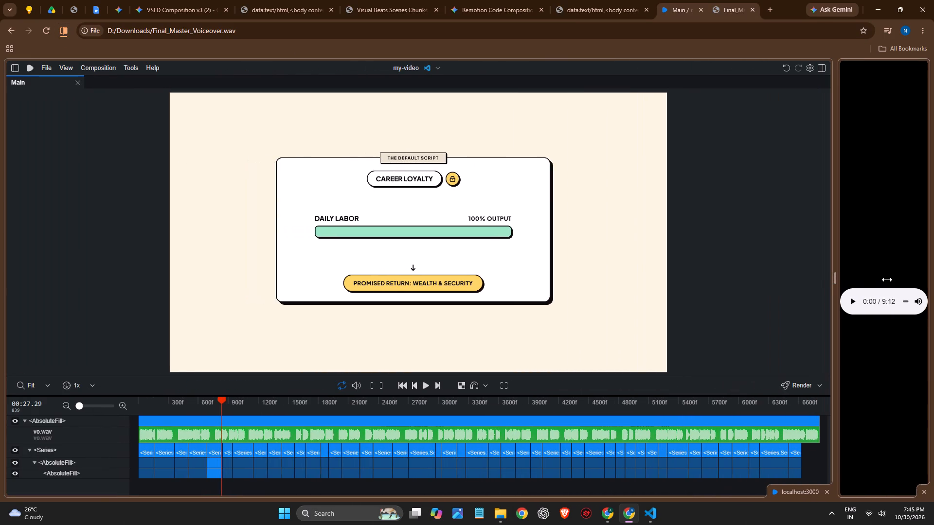
pyautogui.moveTo(887, 280); pyautogui.dragTo(745, 281)
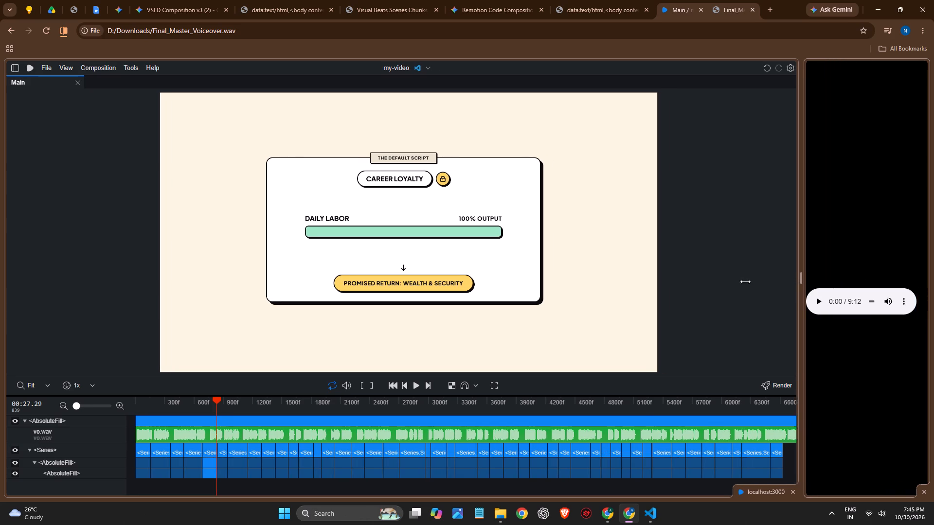
pyautogui.moveTo(745, 281); pyautogui.dragTo(933, 284)
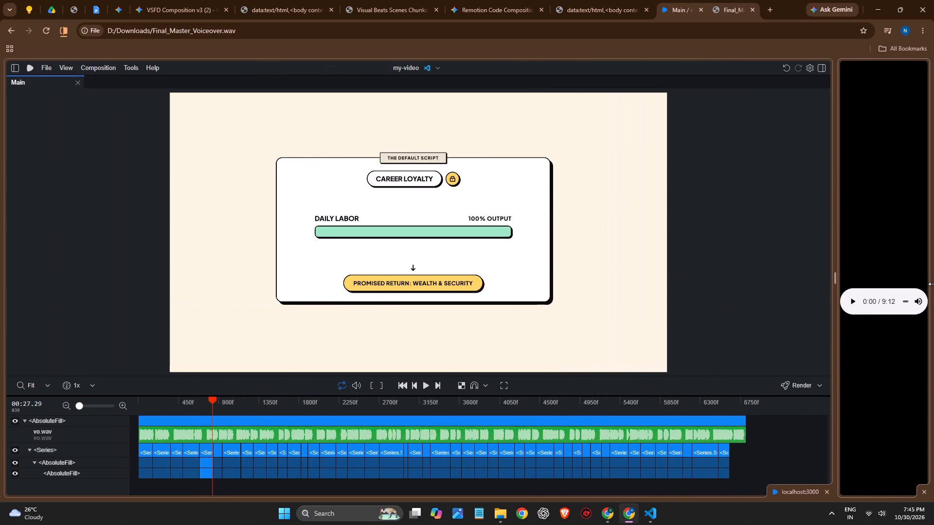
pyautogui.moveTo(933, 284); pyautogui.dragTo(749, 291)
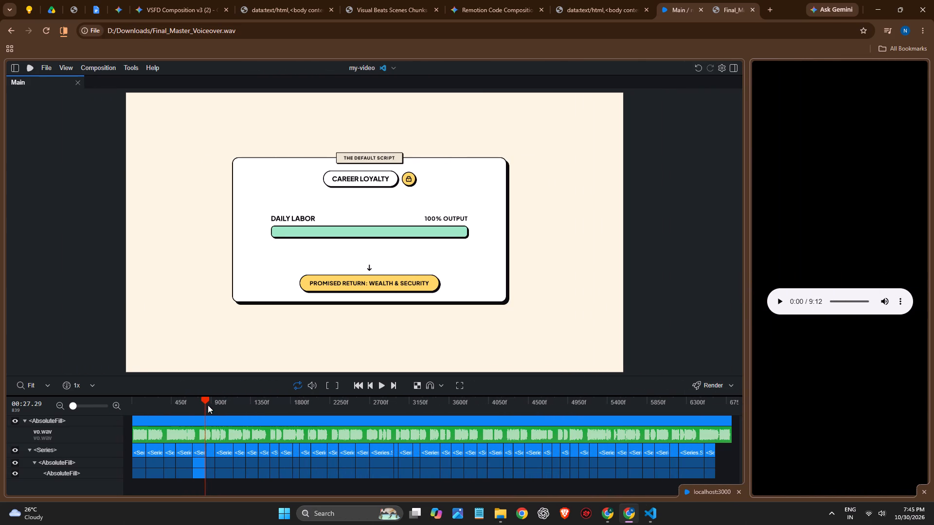
# Return the Main preview to frame 0 and play the first 4 seconds or so of Final_Master_Voiceover.wav.
pyautogui.moveTo(204, 401); pyautogui.dragTo(91, 400)
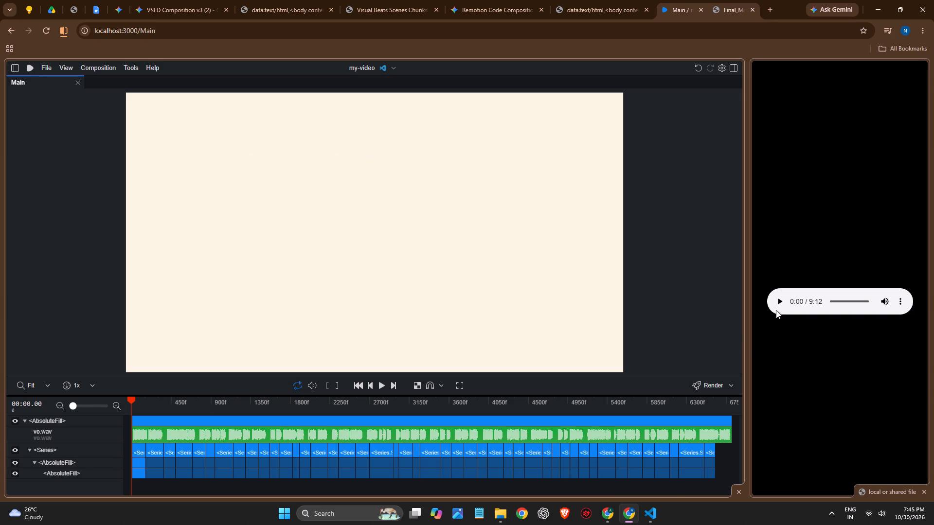
pyautogui.click(779, 298)
pyautogui.press('space')
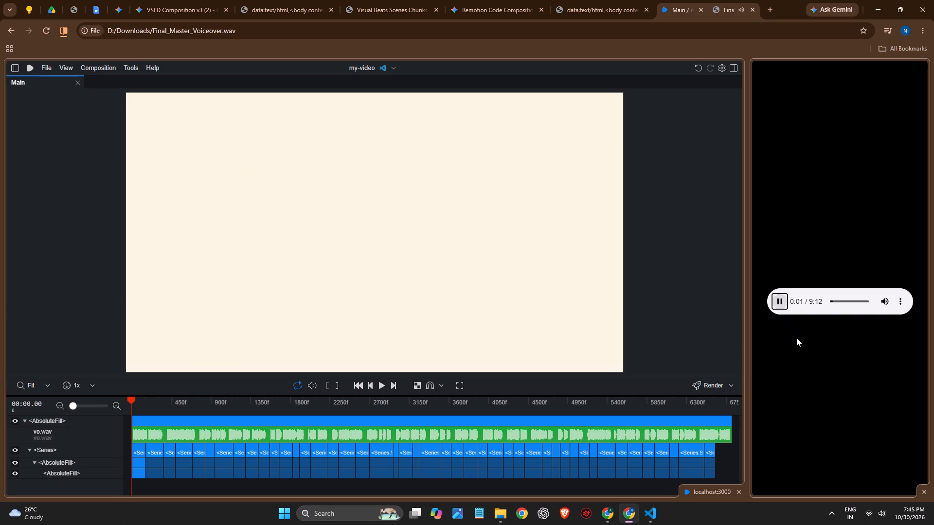
pyautogui.press('space')
pyautogui.click(795, 336)
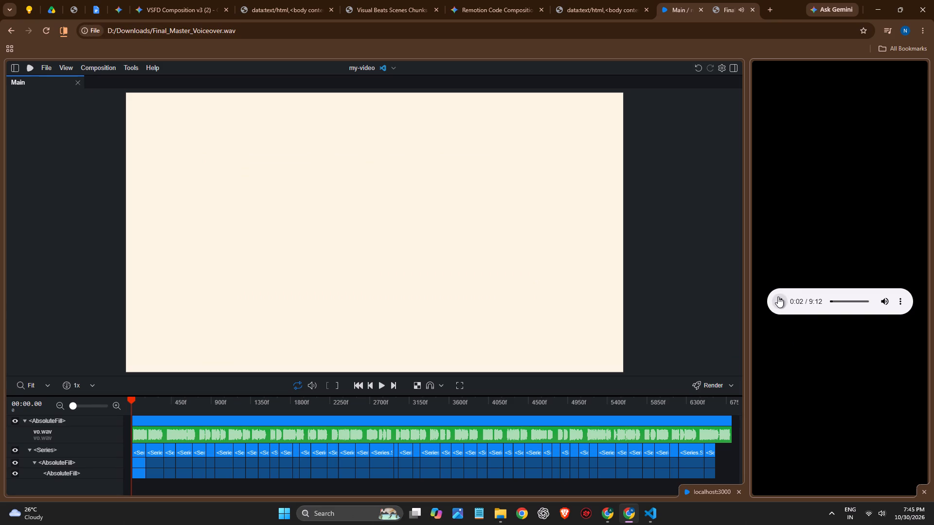
pyautogui.click(778, 297)
# Rewind both the Main preview and the voiceover to the start, play them together for about 4 seconds and pause both.
pyautogui.moveTo(128, 401); pyautogui.dragTo(107, 401)
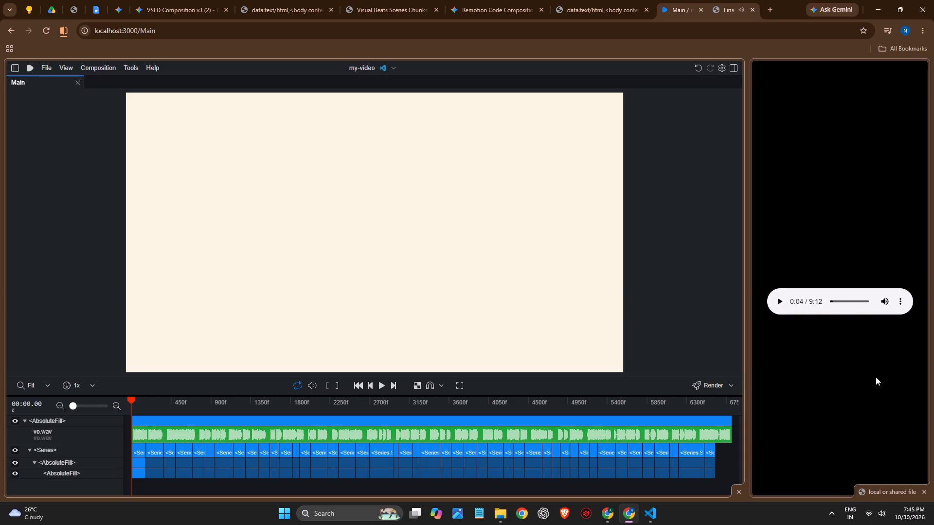
pyautogui.moveTo(852, 301); pyautogui.dragTo(776, 300)
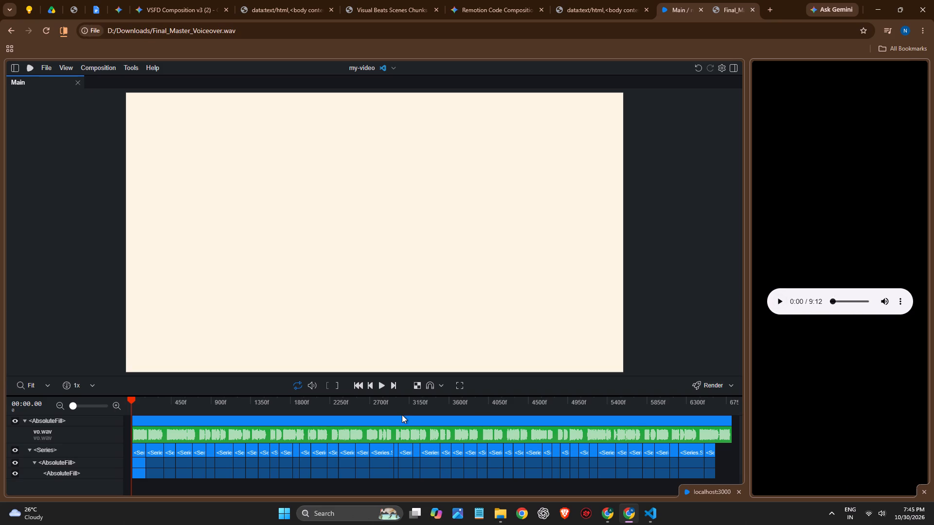
pyautogui.click(379, 384)
pyautogui.click(779, 304)
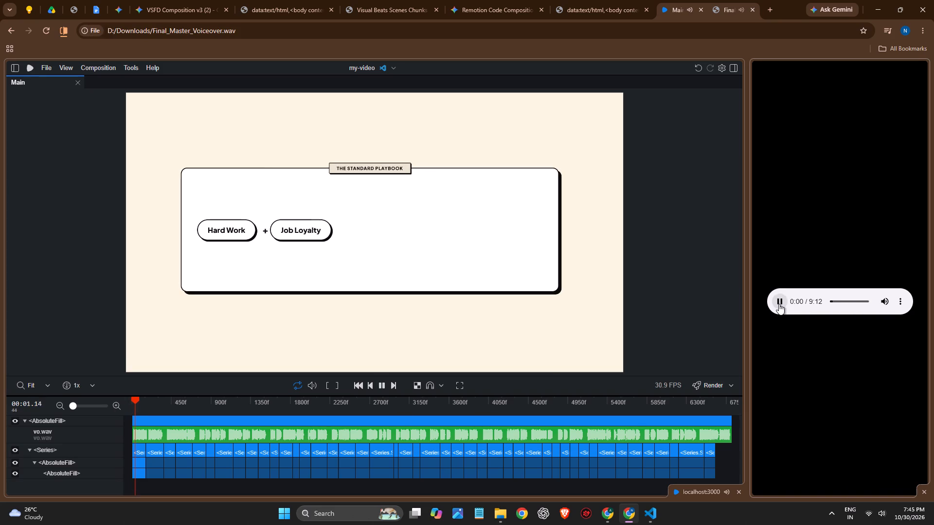
pyautogui.click(779, 304)
pyautogui.press('space')
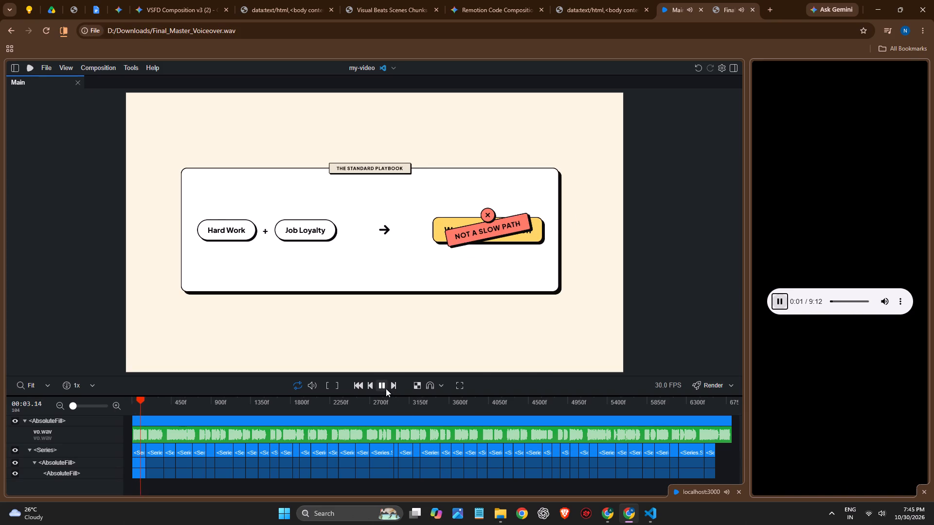
pyautogui.click(381, 385)
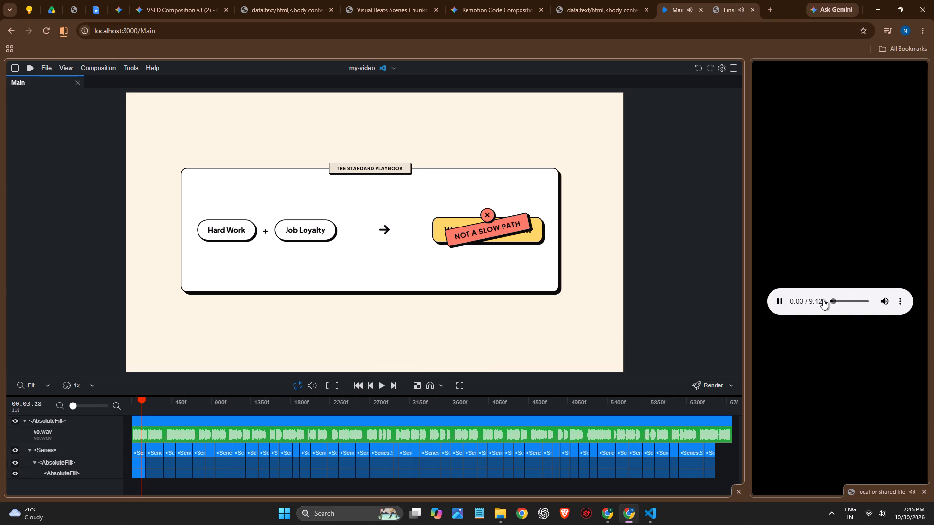
pyautogui.click(781, 302)
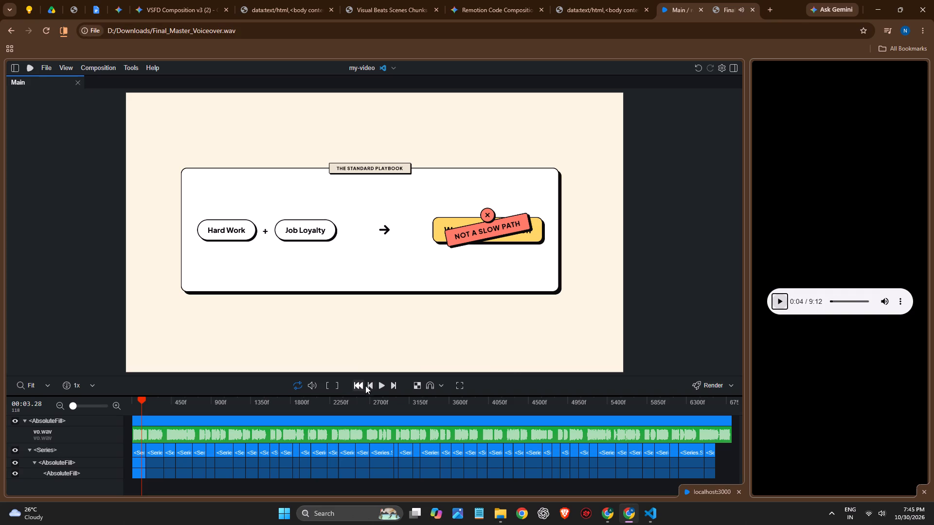
# Play the Main preview on its own up to about 26 seconds, pausing briefly between scenes, and stop at the Career Loyalty scene.
pyautogui.click(377, 383)
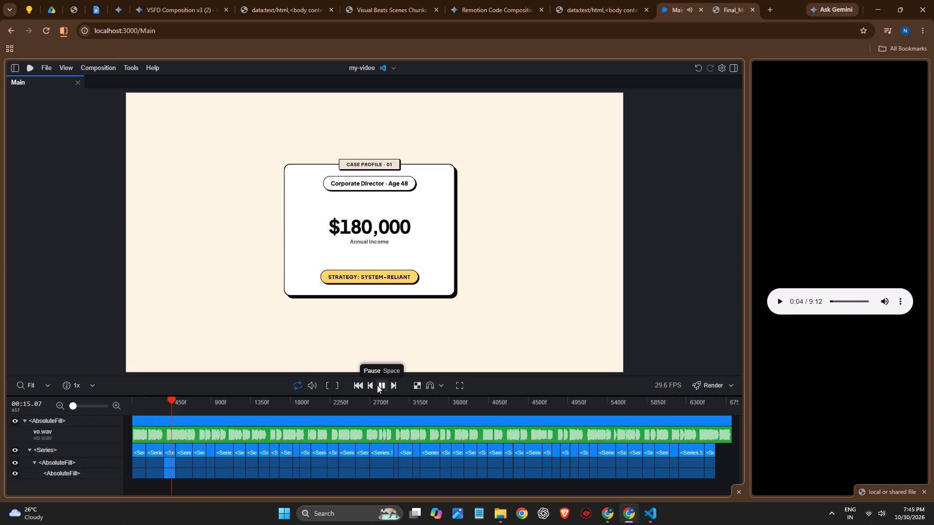
pyautogui.press('space')
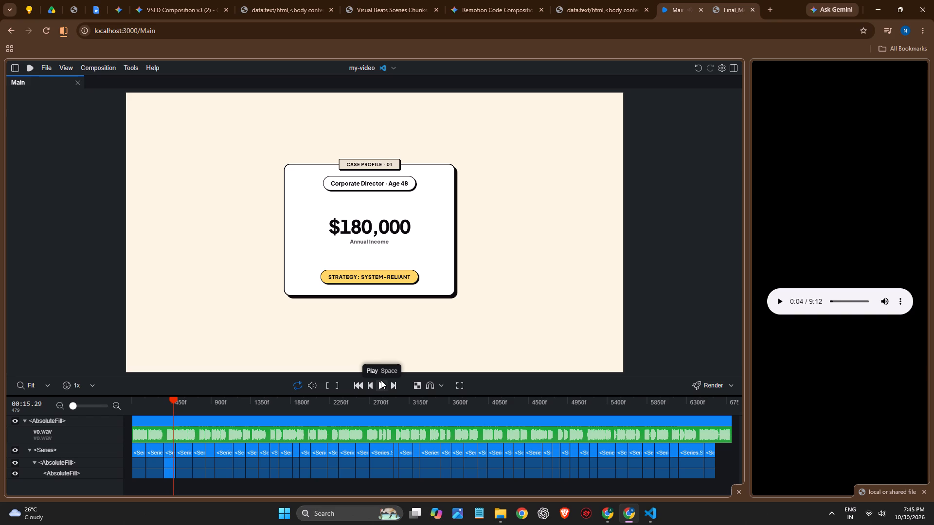
pyautogui.press('space')
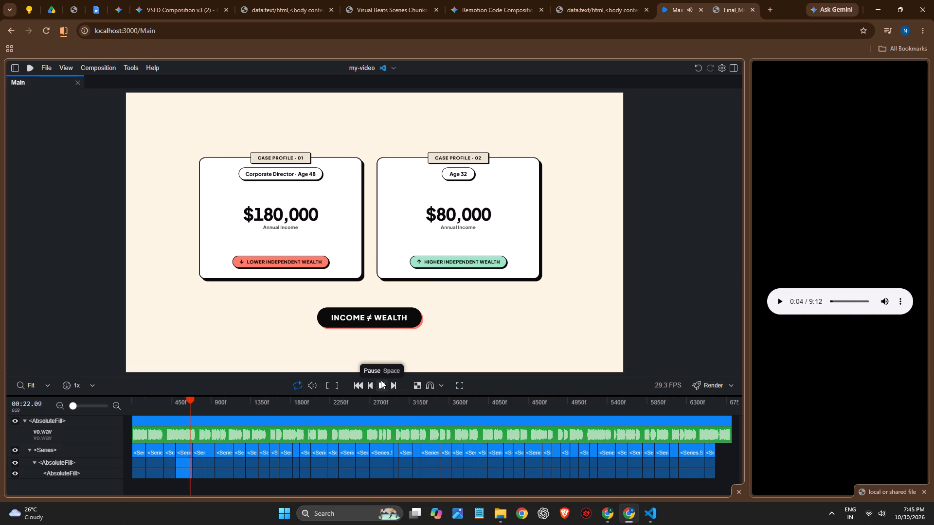
pyautogui.press('space')
pyautogui.press('space')
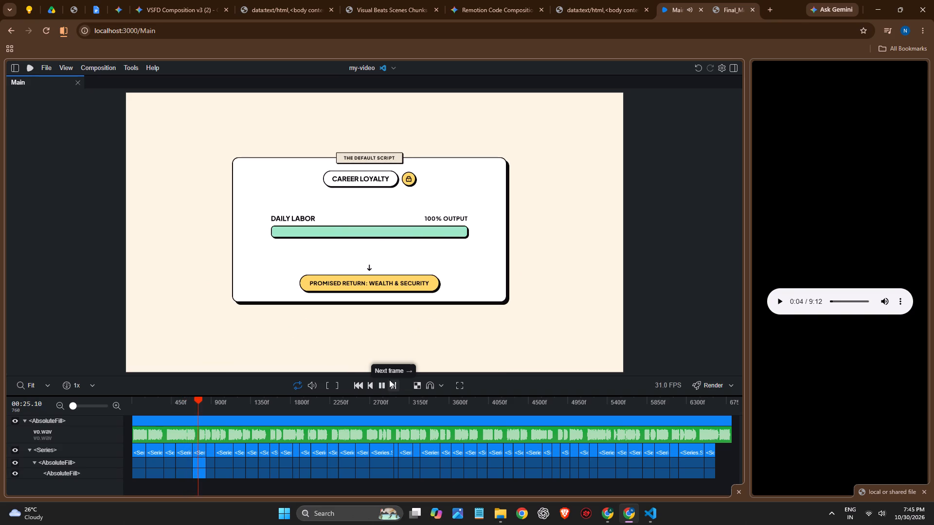
pyautogui.press('space')
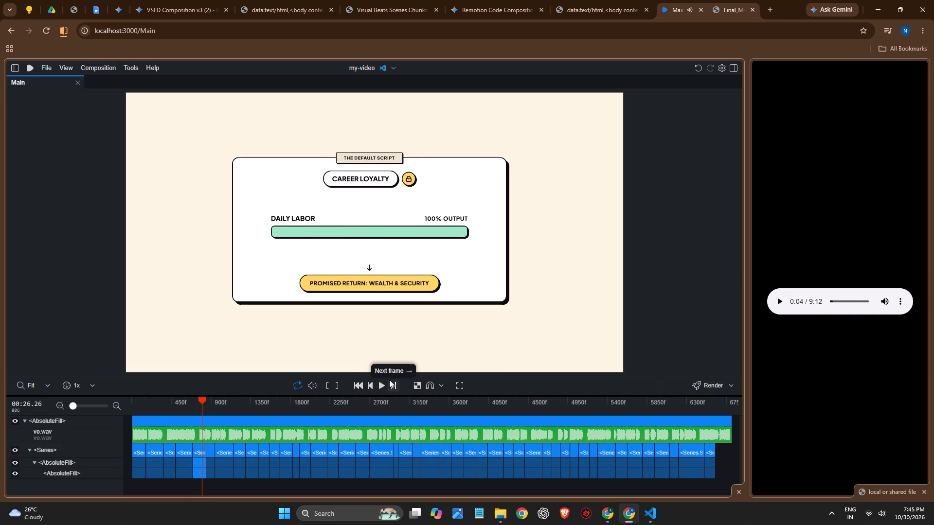
# Listen to Final_Master_Voiceover.wav from about 0:15 to 0:32 and pause it.
pyautogui.click(836, 301)
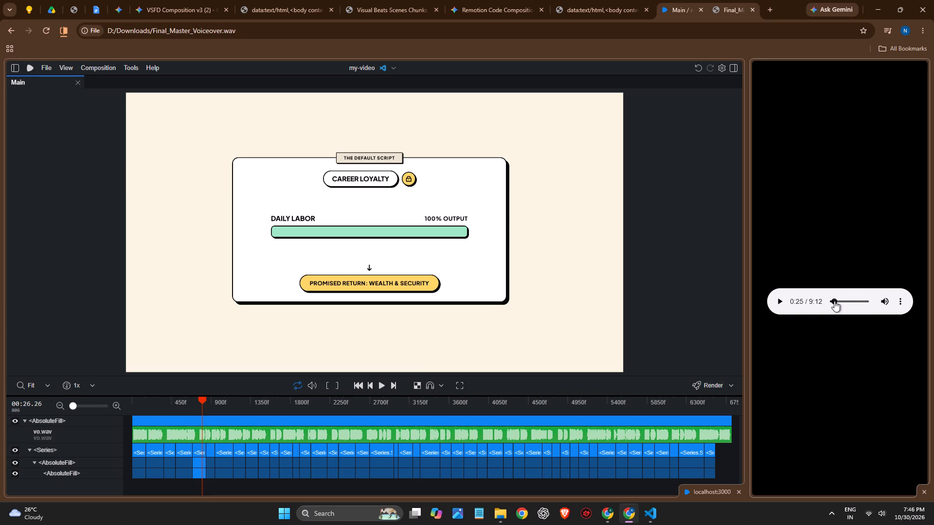
pyautogui.press('Left')
pyautogui.press('space')
pyautogui.press('Right')
pyautogui.press('Right')
pyautogui.press('space')
pyautogui.click(784, 301)
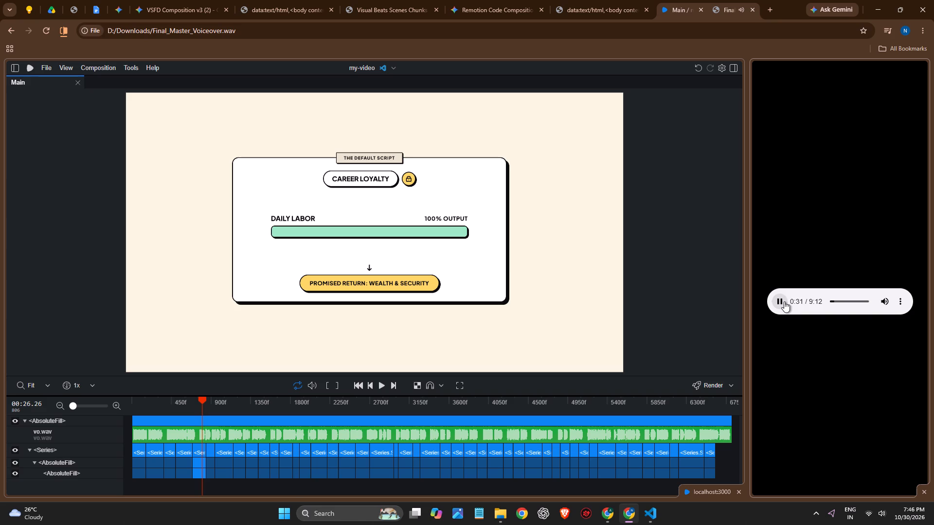
pyautogui.click(784, 301)
# Play the Main preview from the Career Loyalty scene into the balance sheet scene and pause at about 29 seconds.
pyautogui.click(610, 382)
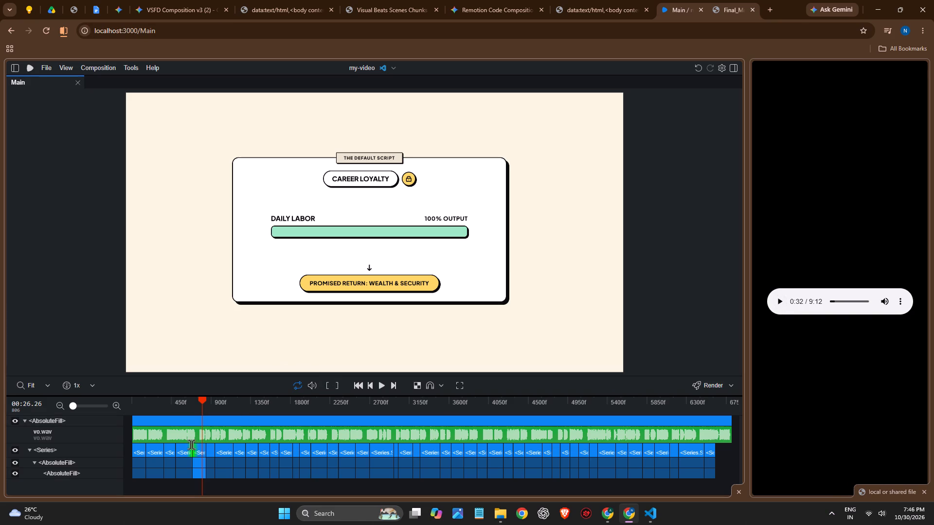
pyautogui.press('space')
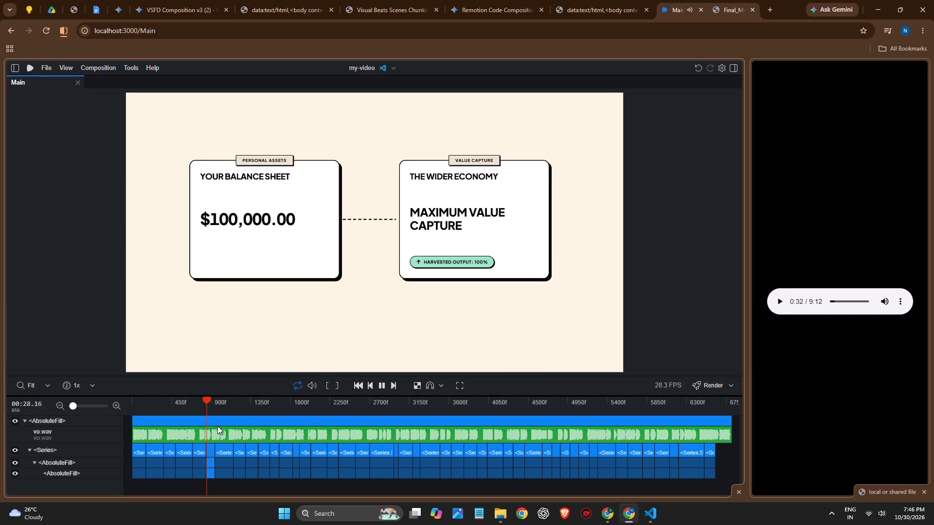
pyautogui.press('space')
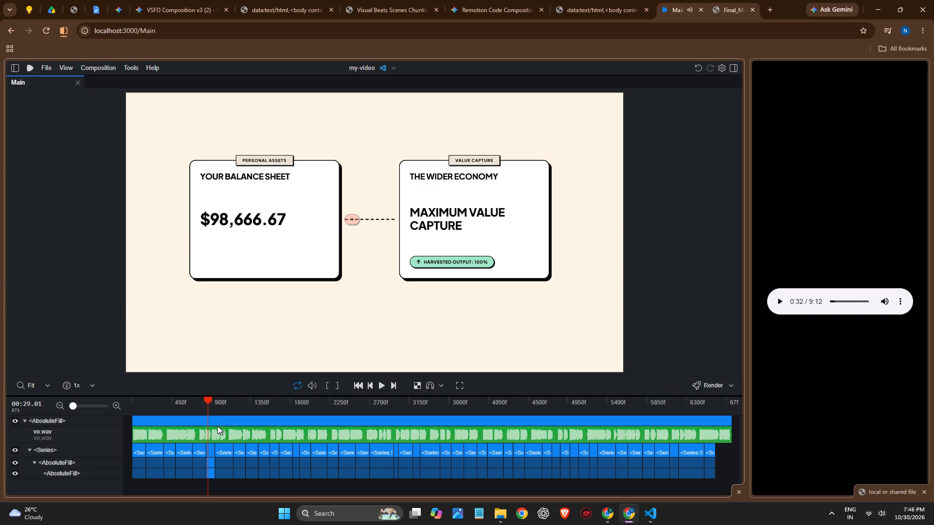
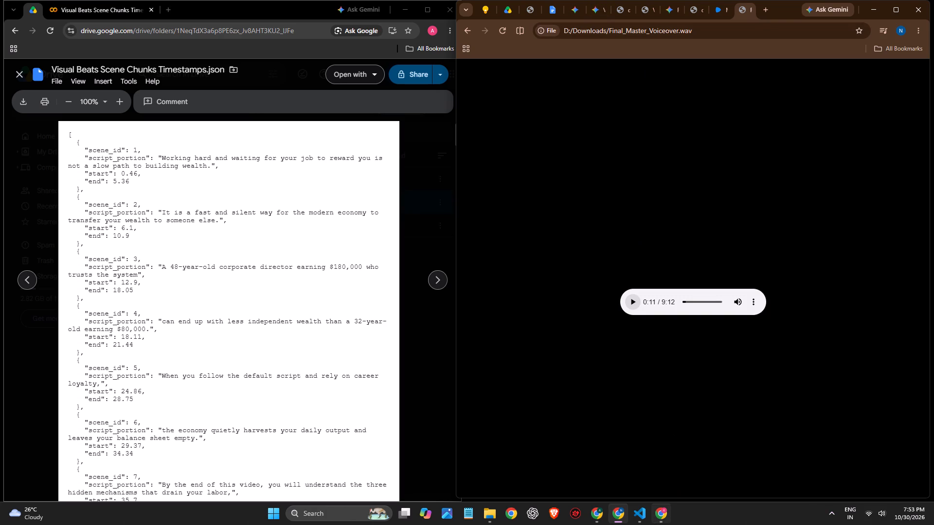
# Switch to Visual Studio Code, stop the running npm run dev server in the terminal and close the editor.
pyautogui.click(635, 521)
pyautogui.click(400, 480)
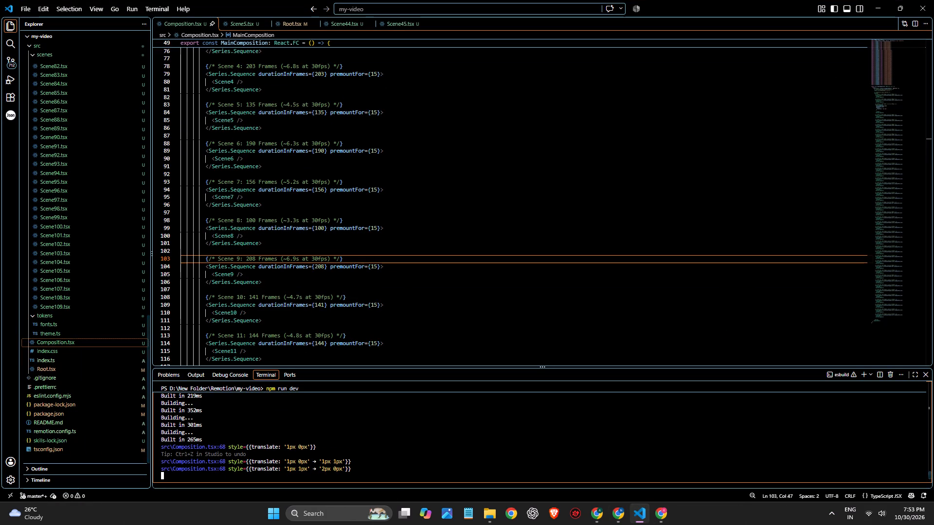
pyautogui.hotkey('ctrl', 'c')
pyautogui.scroll(-3, 391, 458)
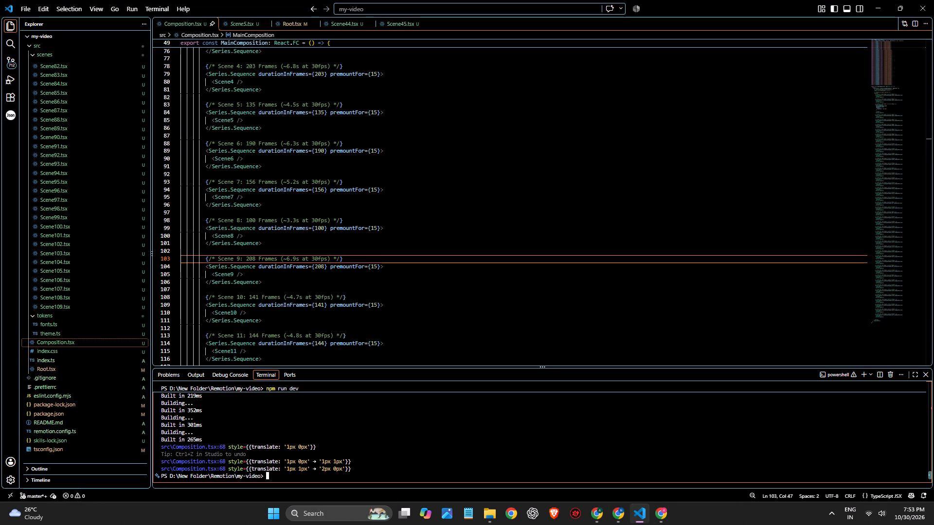
pyautogui.click(932, 0)
pyautogui.click(718, 7)
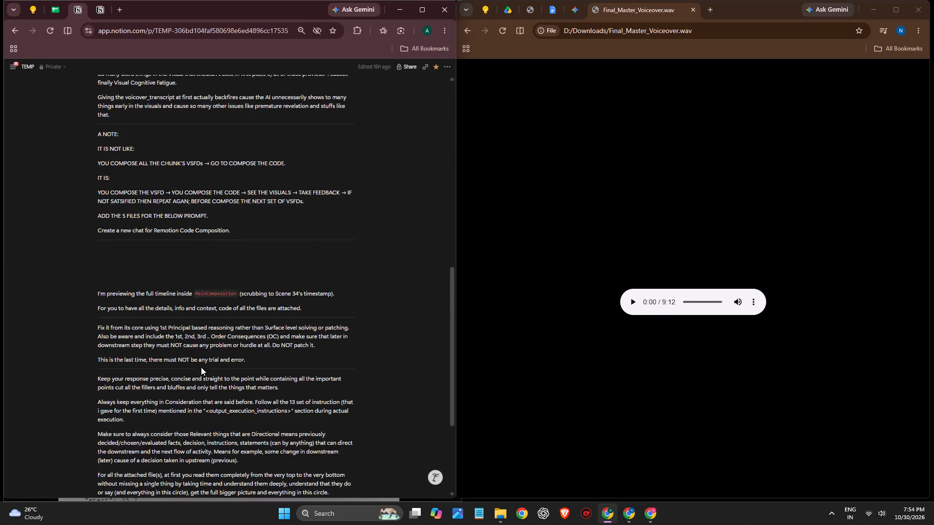
pyautogui.scroll(-9, 201, 367)
pyautogui.click(201, 367)
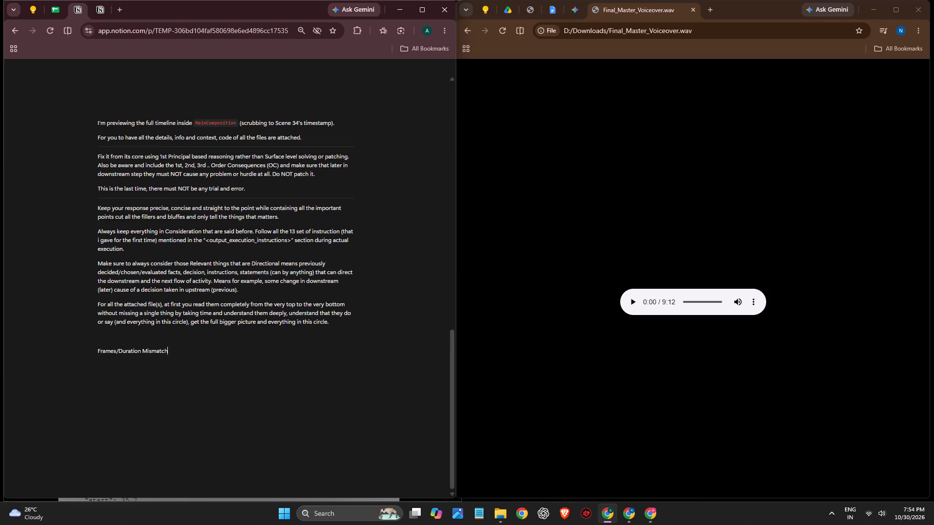
pyautogui.press('-')
pyautogui.write('>')
pyautogui.press('space')
# Search Google for "Bihari" in a new tab, look through the results and close that tab.
pyautogui.press('Return')
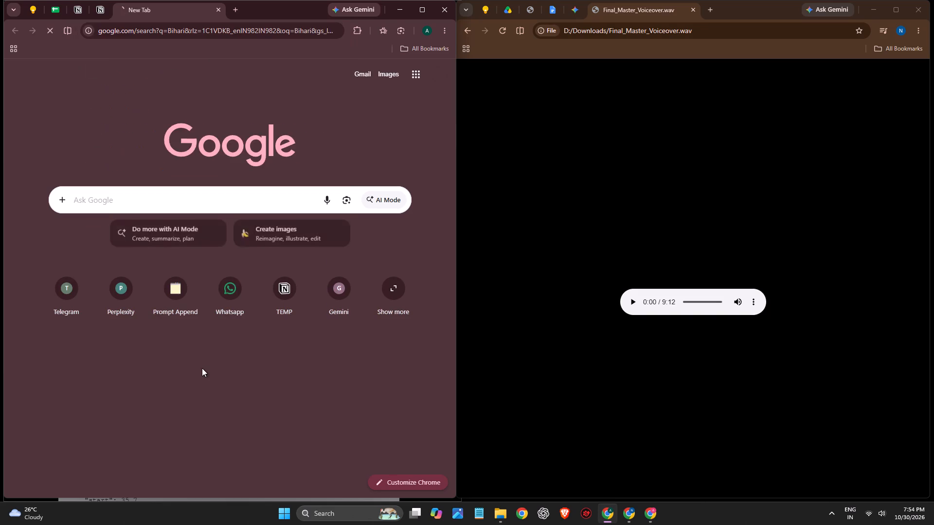
pyautogui.scroll(-5, 123, 230)
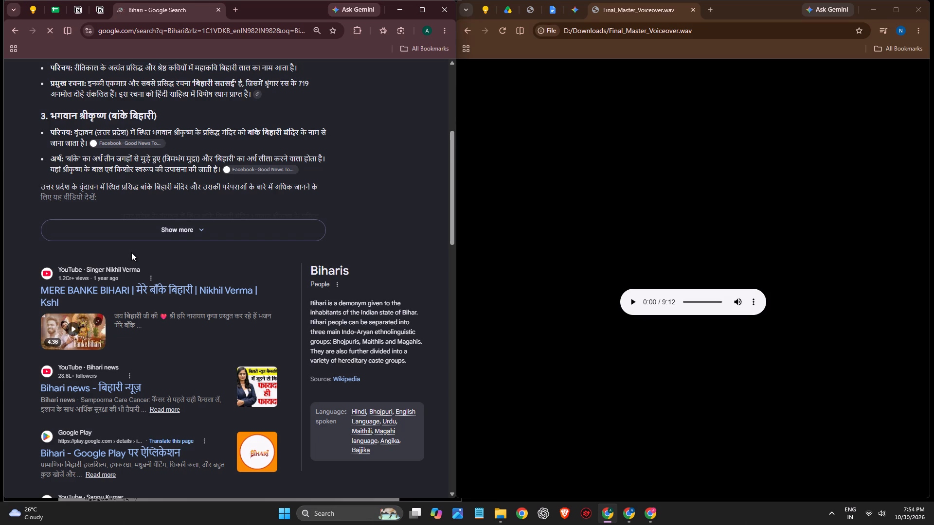
pyautogui.scroll(-5, 131, 252)
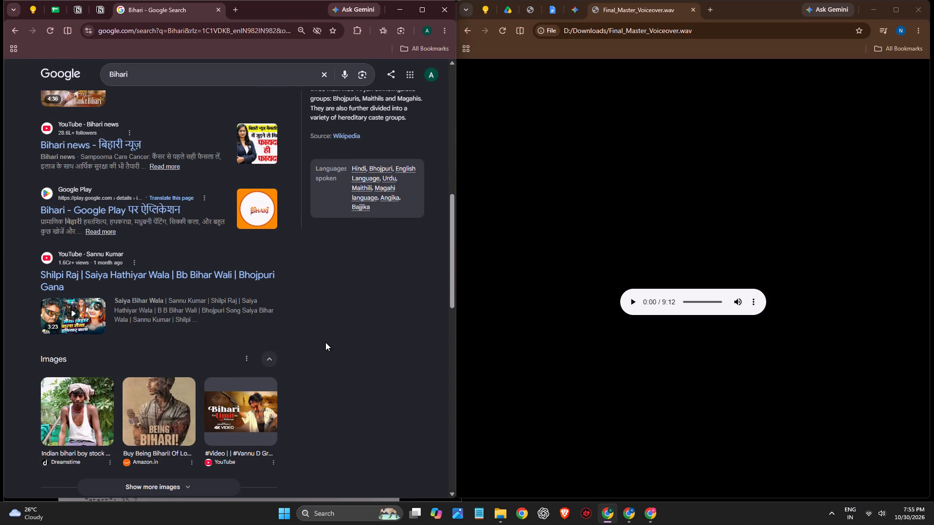
pyautogui.scroll(-5, 325, 342)
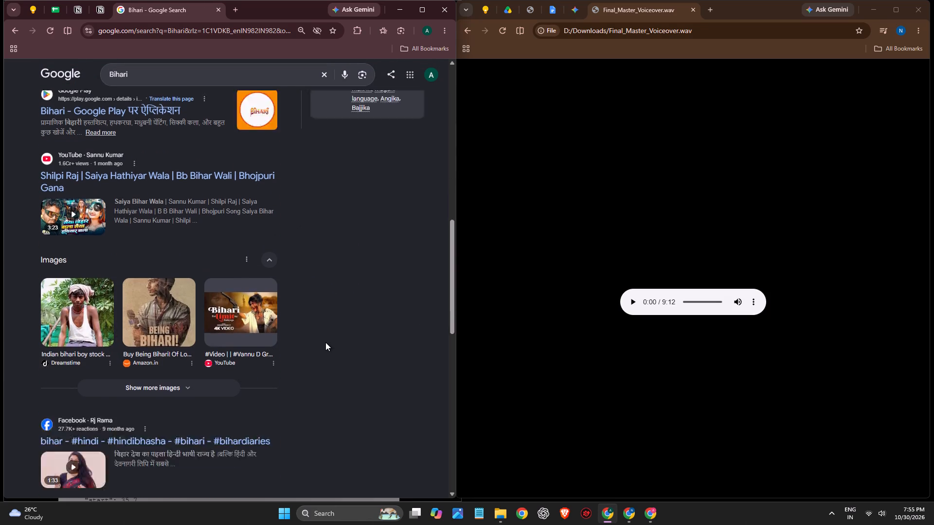
pyautogui.scroll(-4, 325, 342)
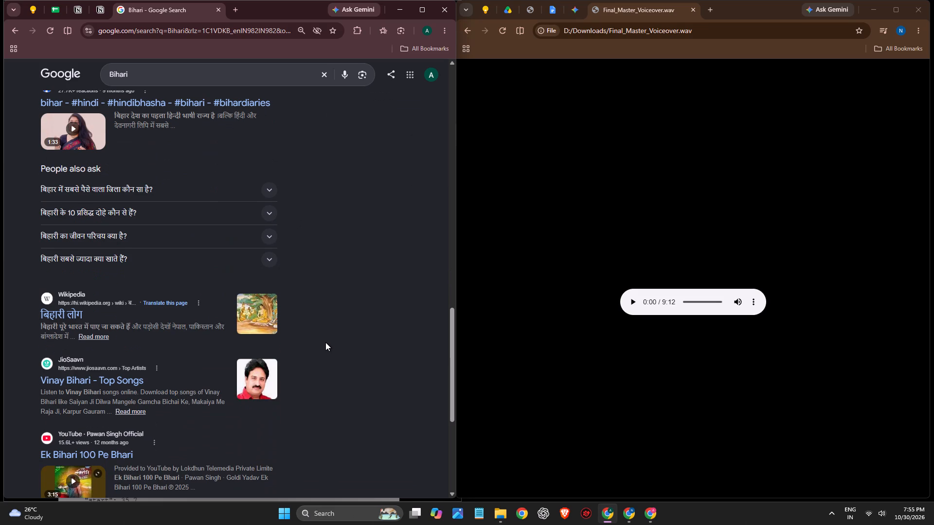
pyautogui.click(325, 342)
pyautogui.scroll(-12, 325, 342)
pyautogui.click(325, 342)
pyautogui.hotkey('ctrl', 'w')
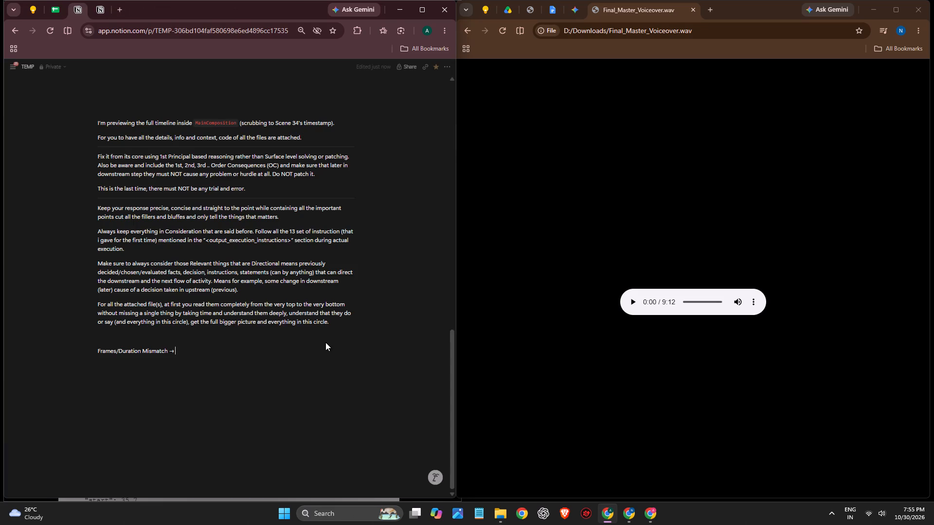